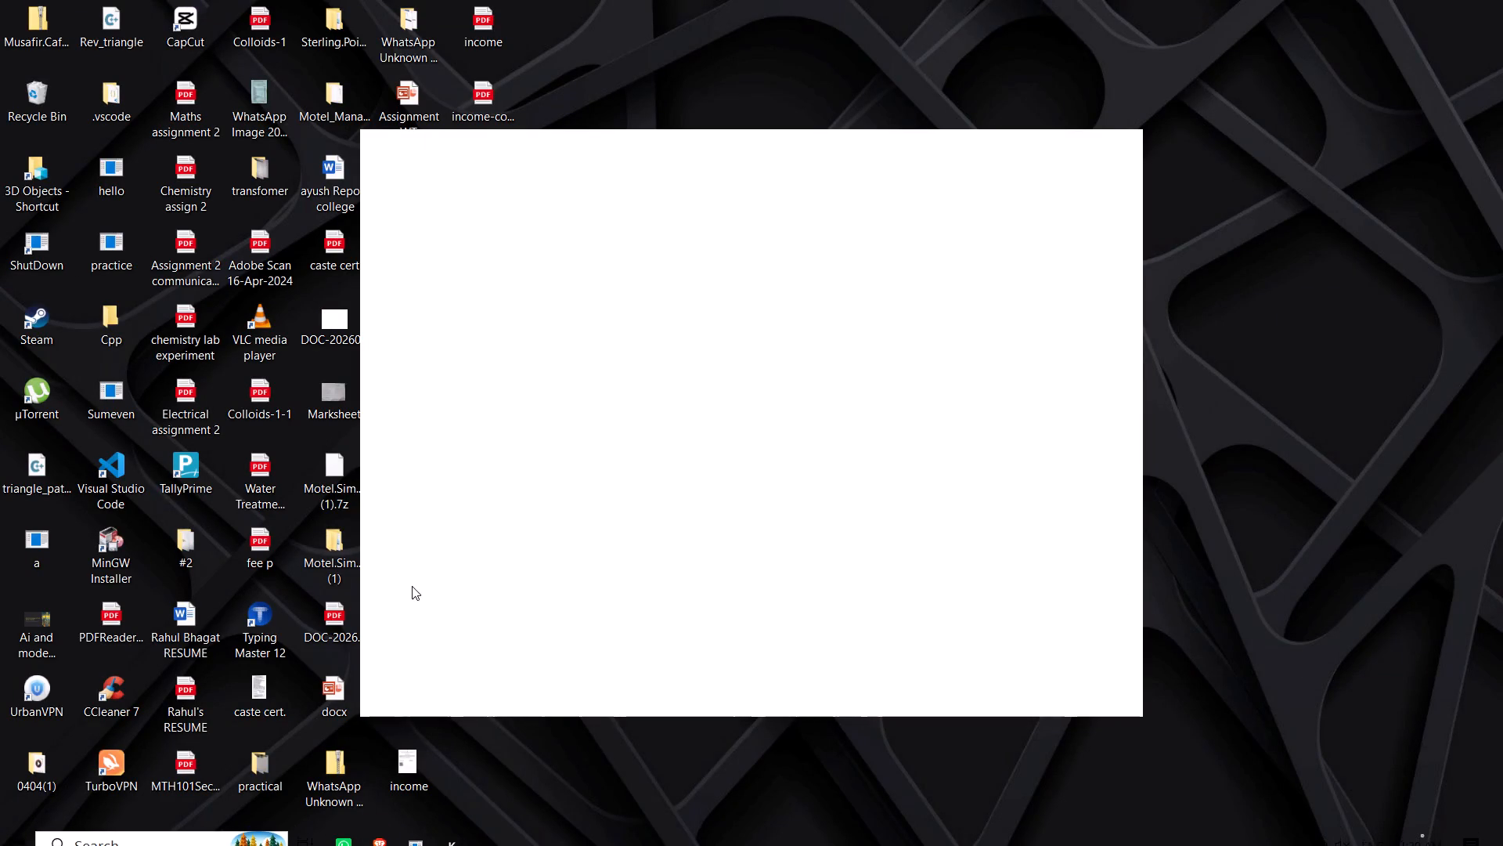
Find File Explorer through the Windows search and open it.
scroll(367, 390, "left", 1)
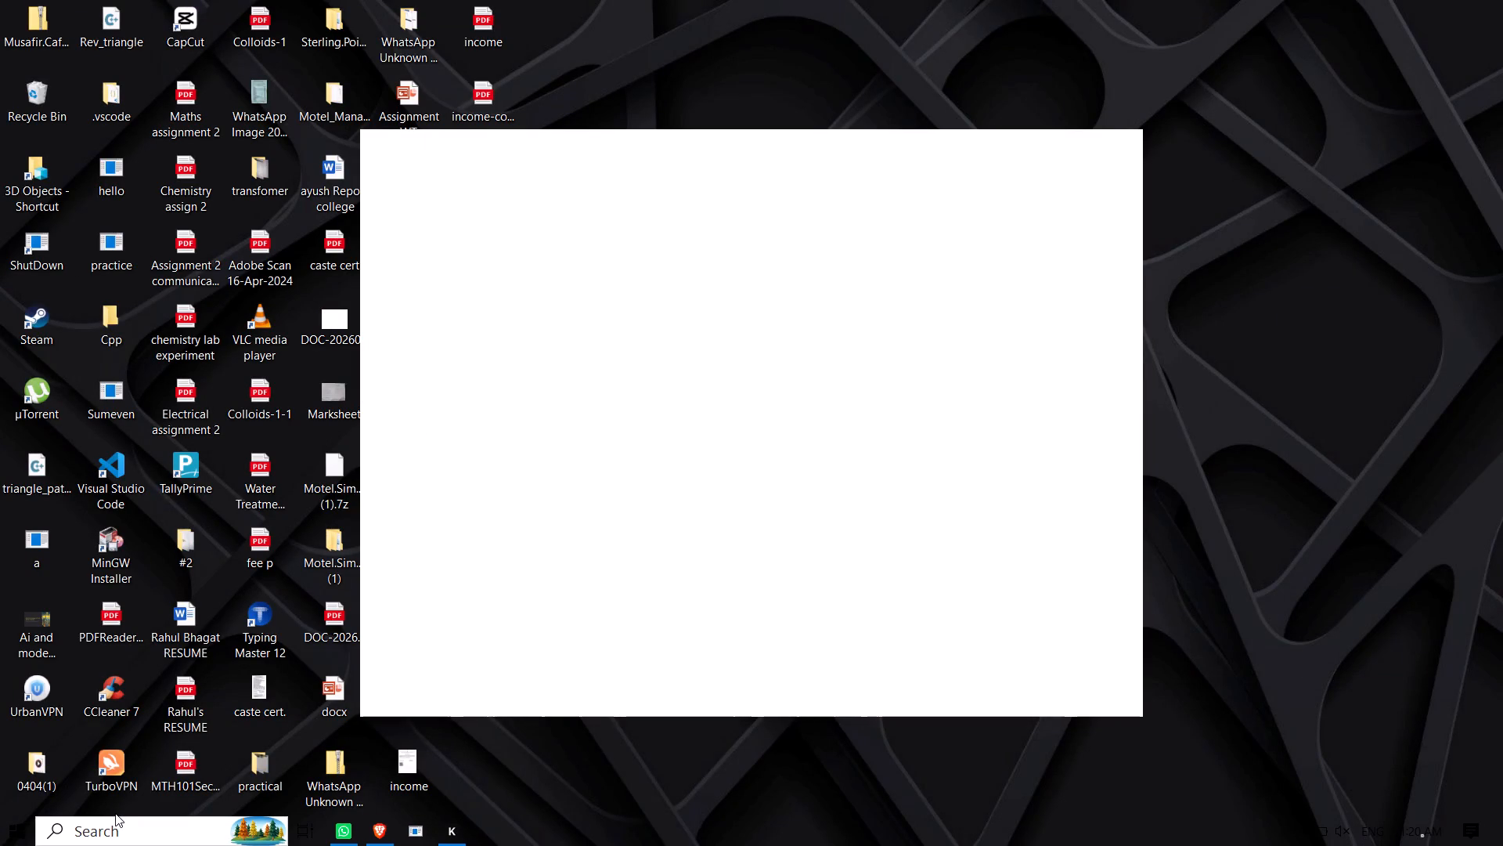
type("FO")
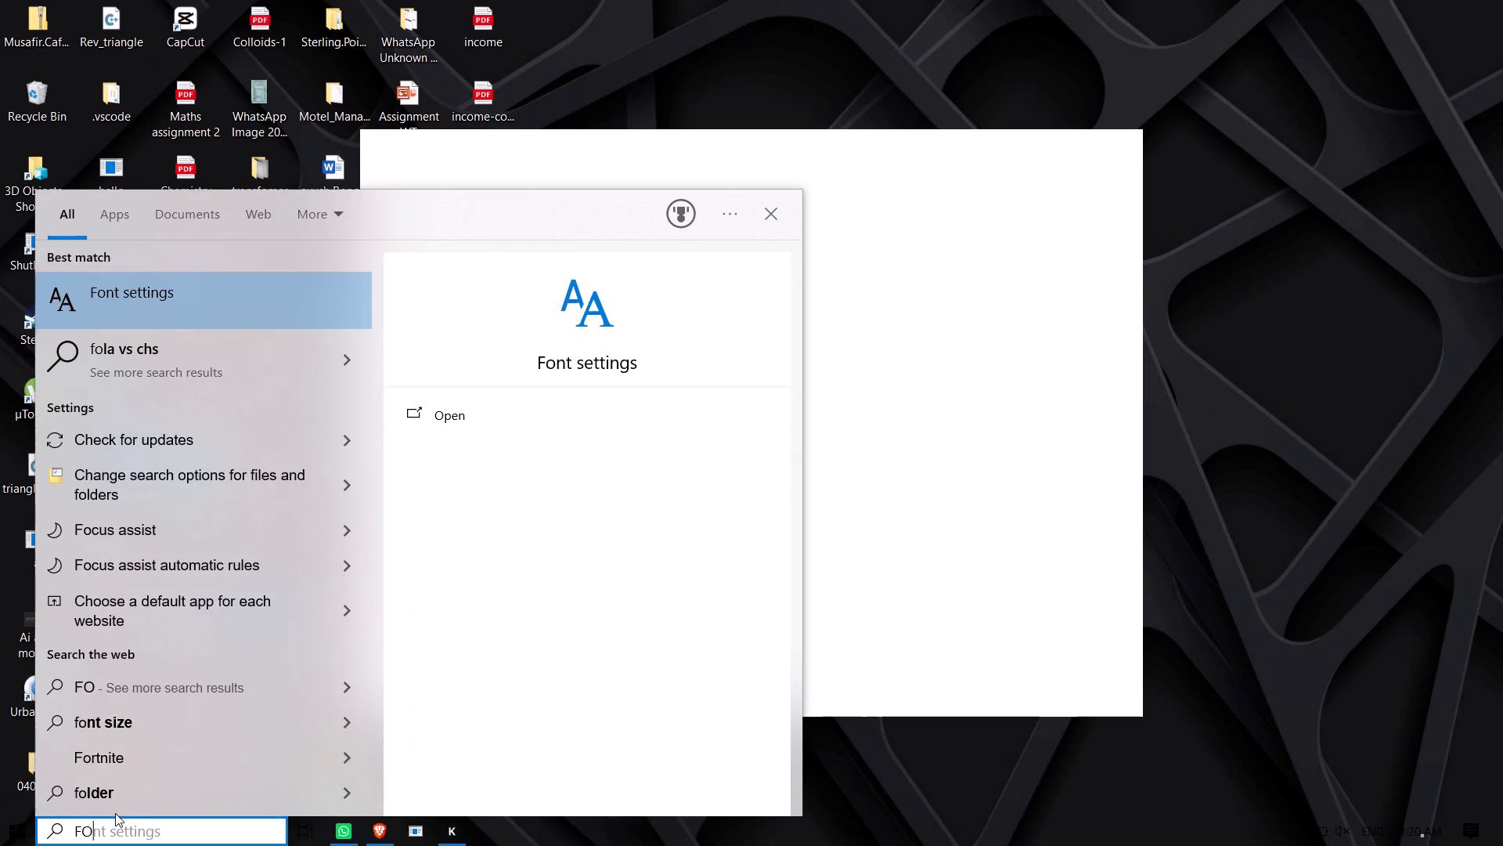
key("BackSpace")
key("Return")
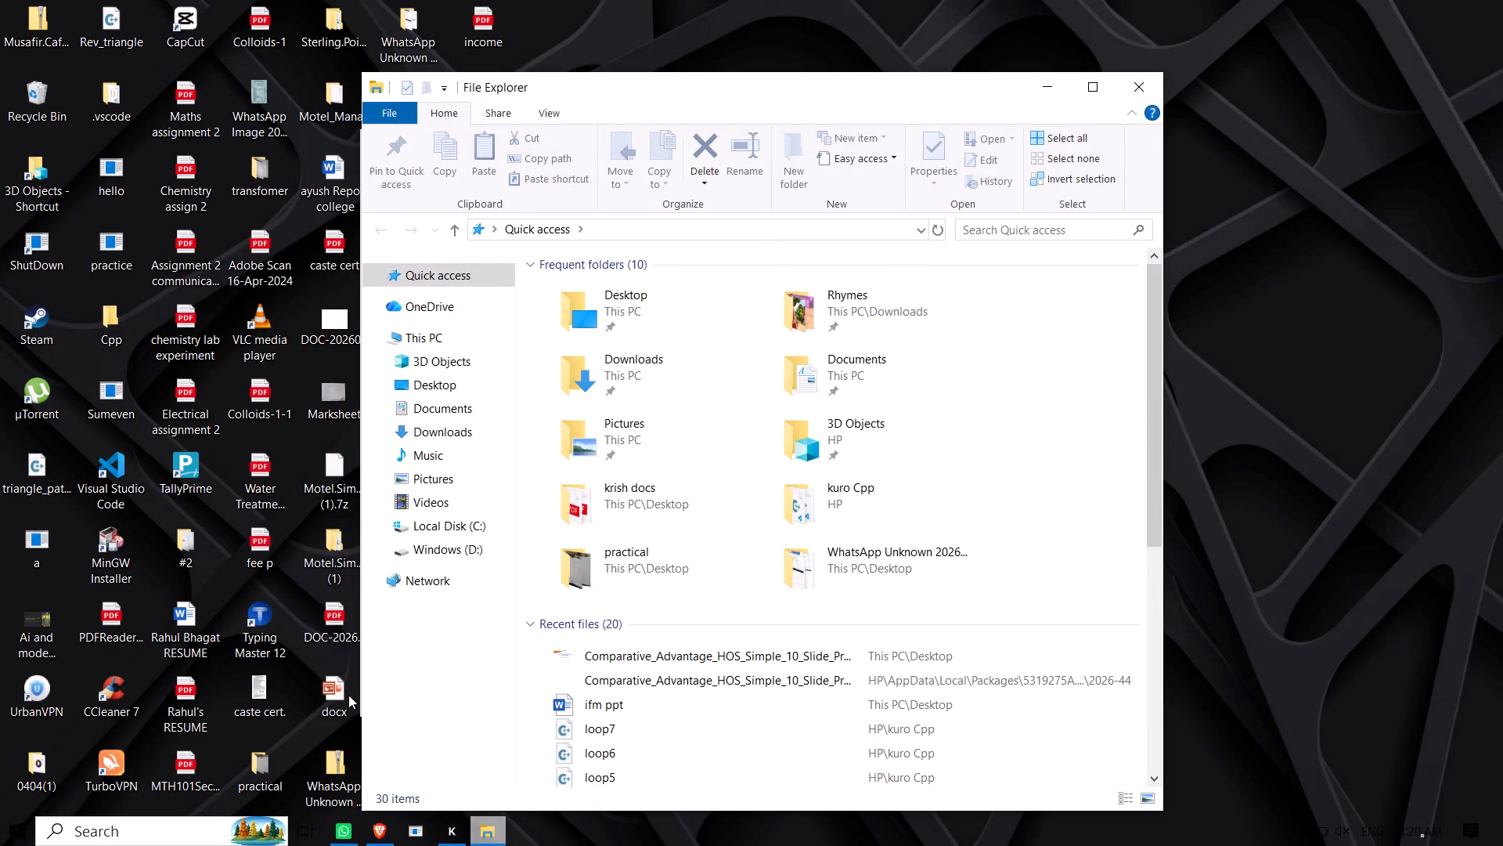
Browse the Desktop folder and open the SEO_9_Slide_Presentation file in PowerPoint.
double_click(679, 289)
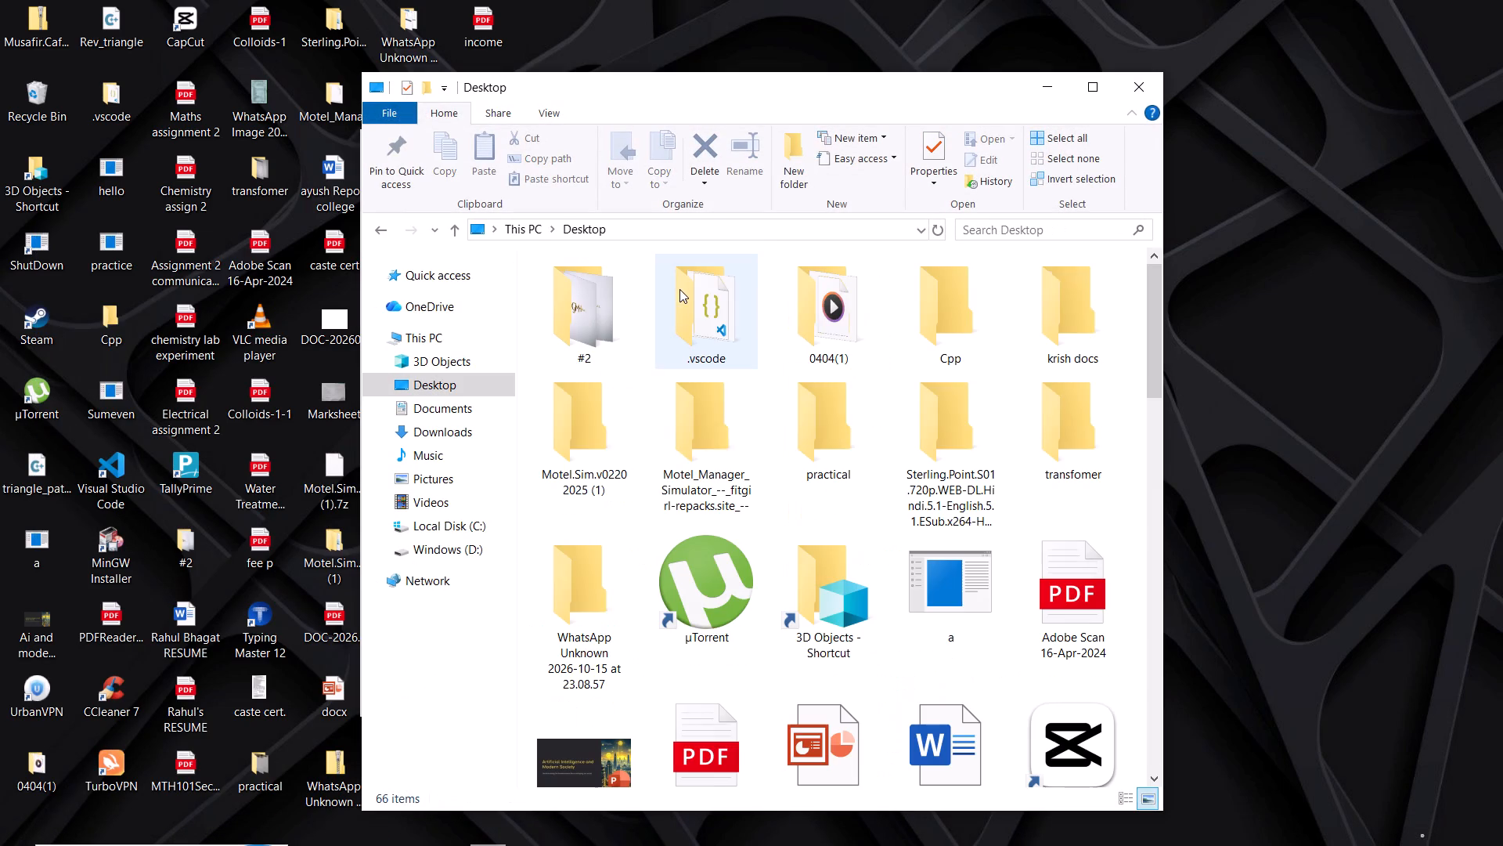
scroll(708, 412, "down", 3)
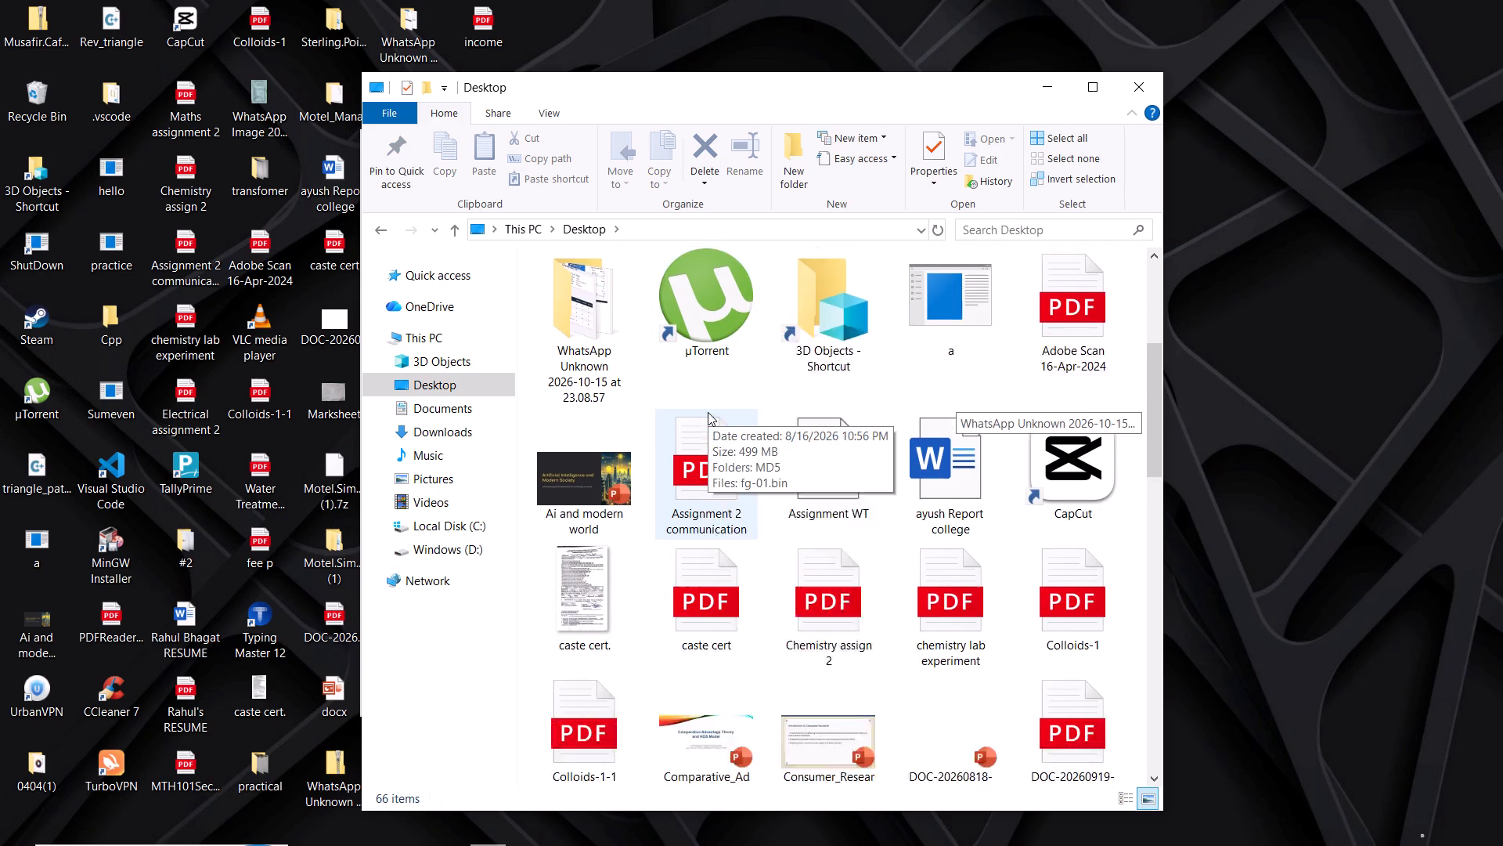
scroll(708, 412, "down", 3)
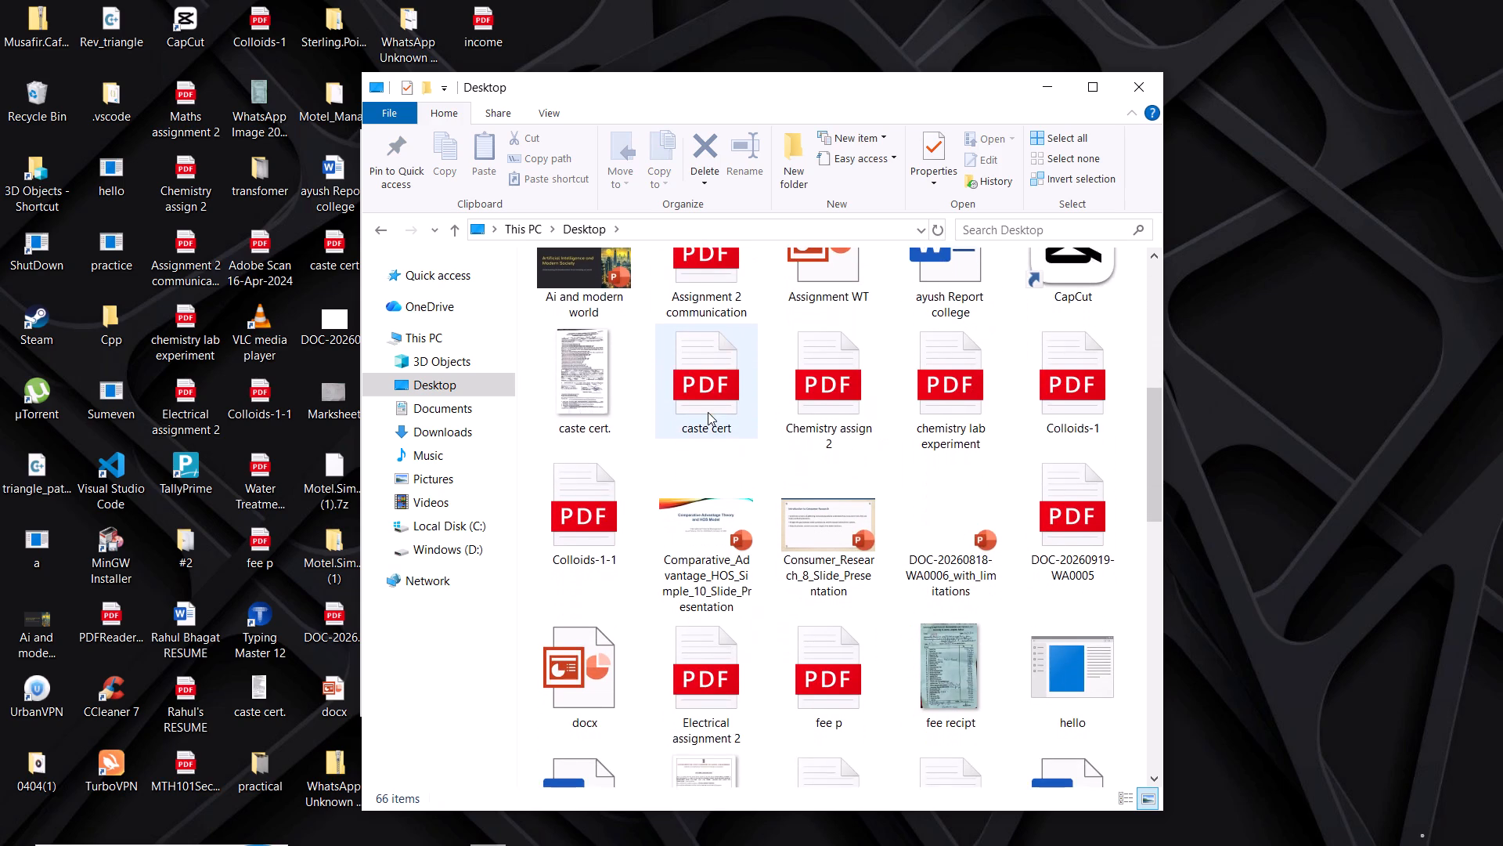
scroll(708, 412, "down", 3)
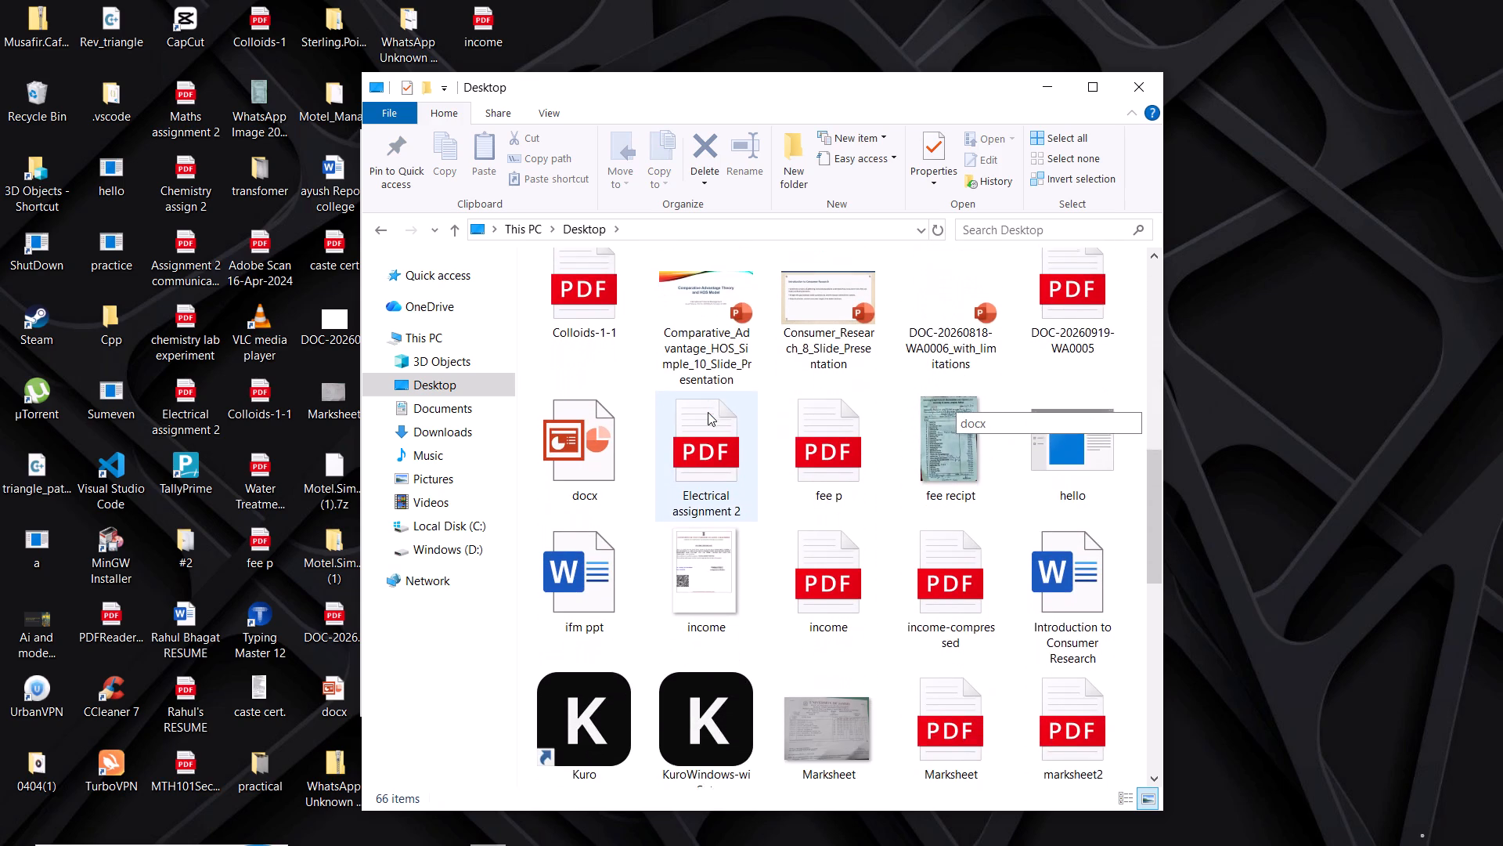
scroll(708, 412, "down", 4)
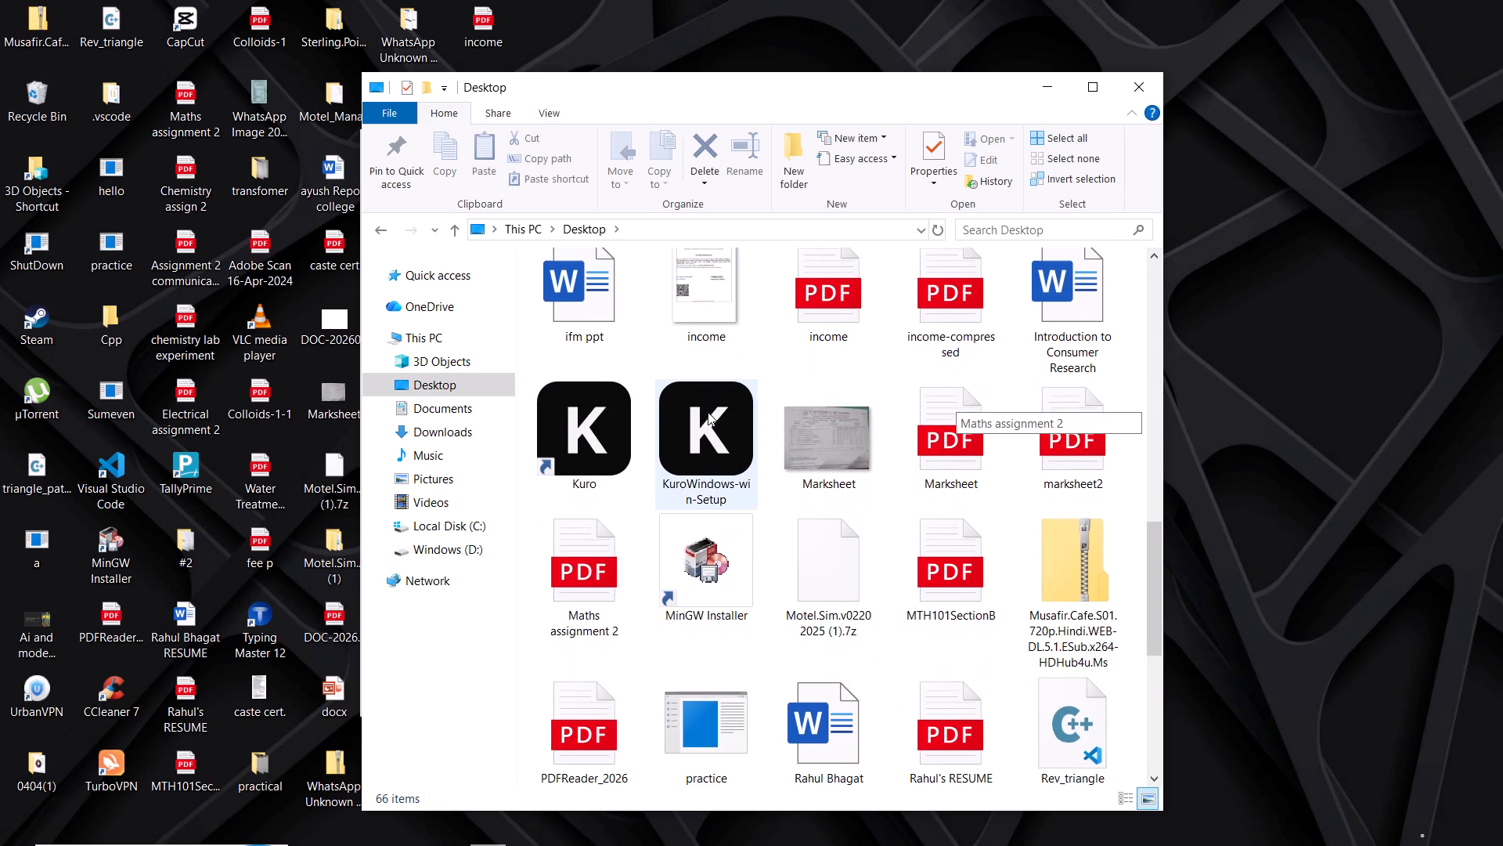
scroll(708, 412, "down", 2)
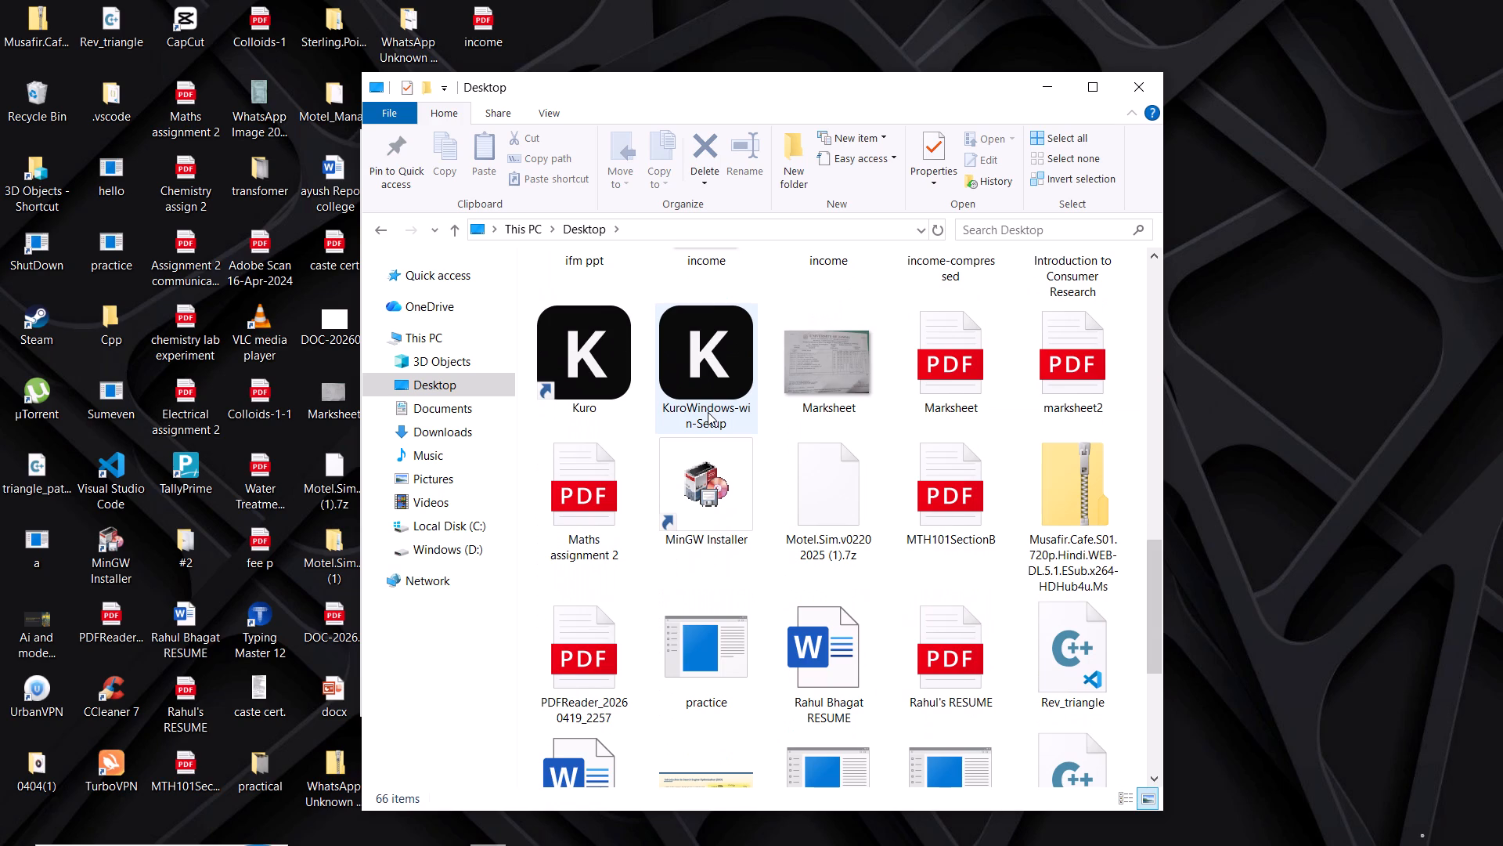
scroll(708, 412, "down", 3)
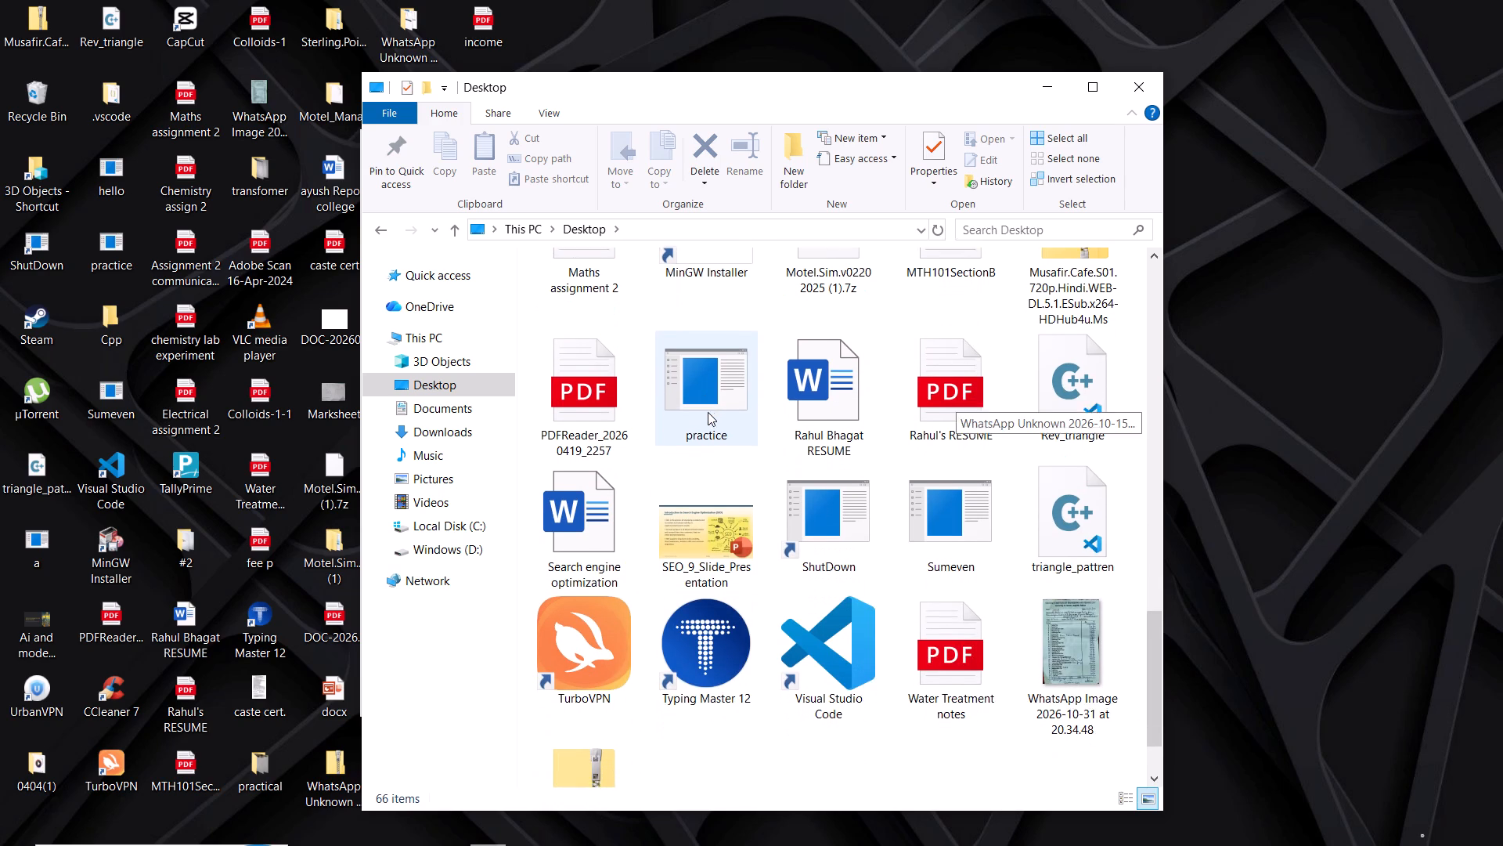
scroll(708, 412, "down", 1)
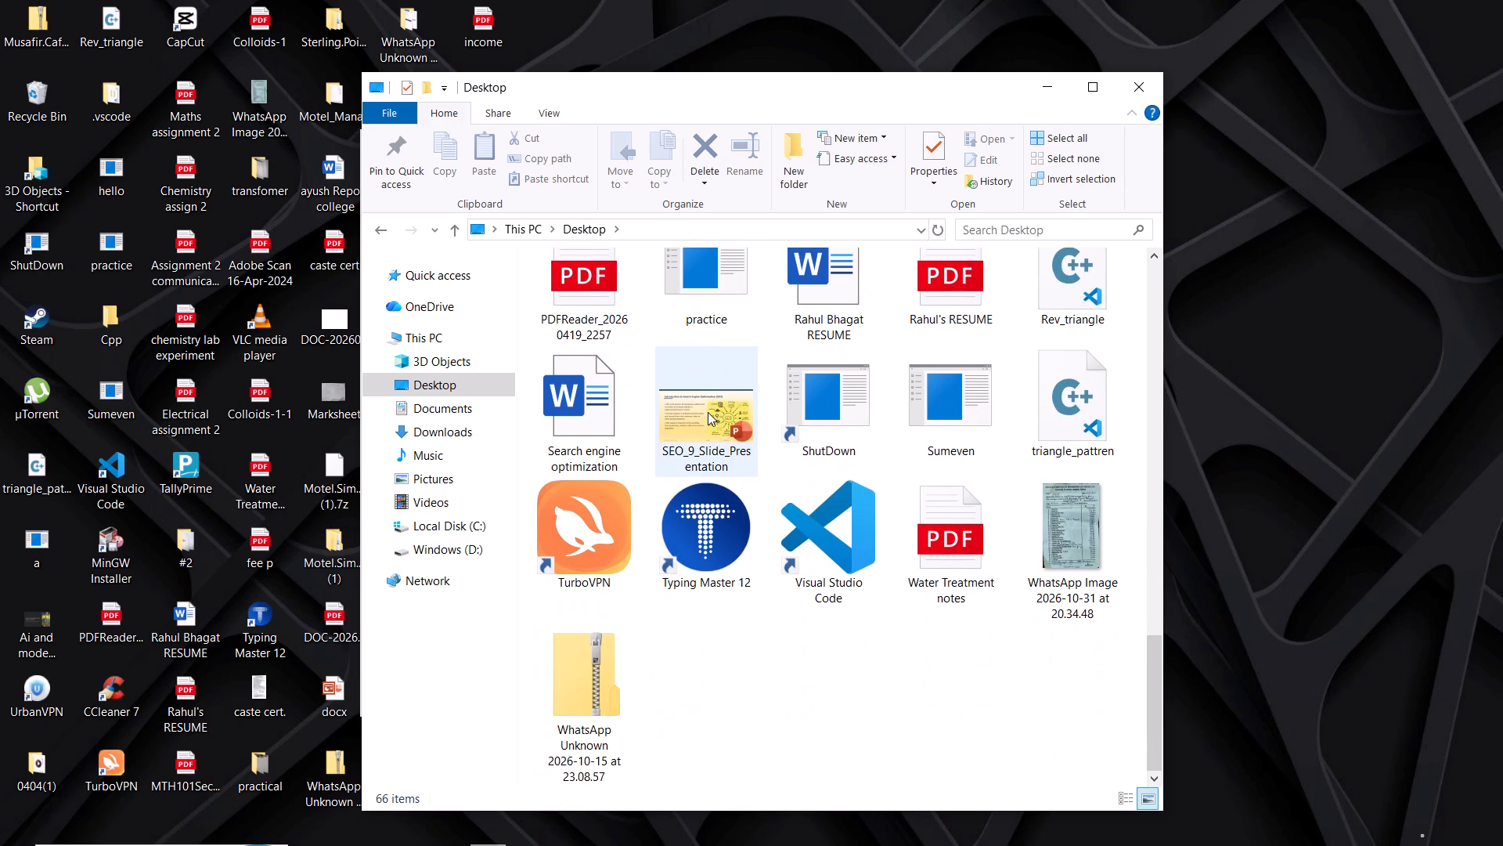
double_click(708, 412)
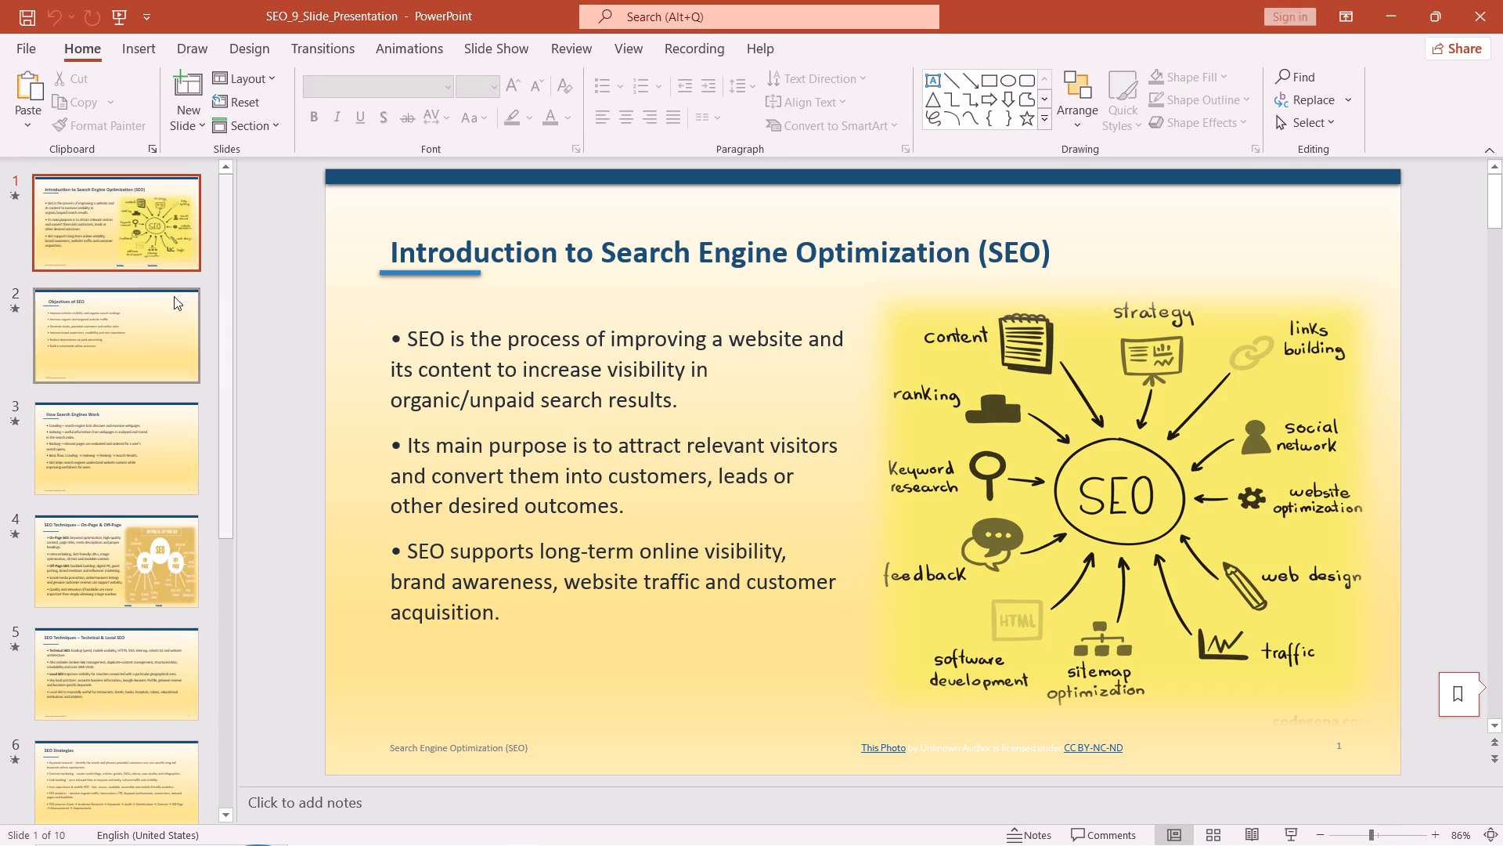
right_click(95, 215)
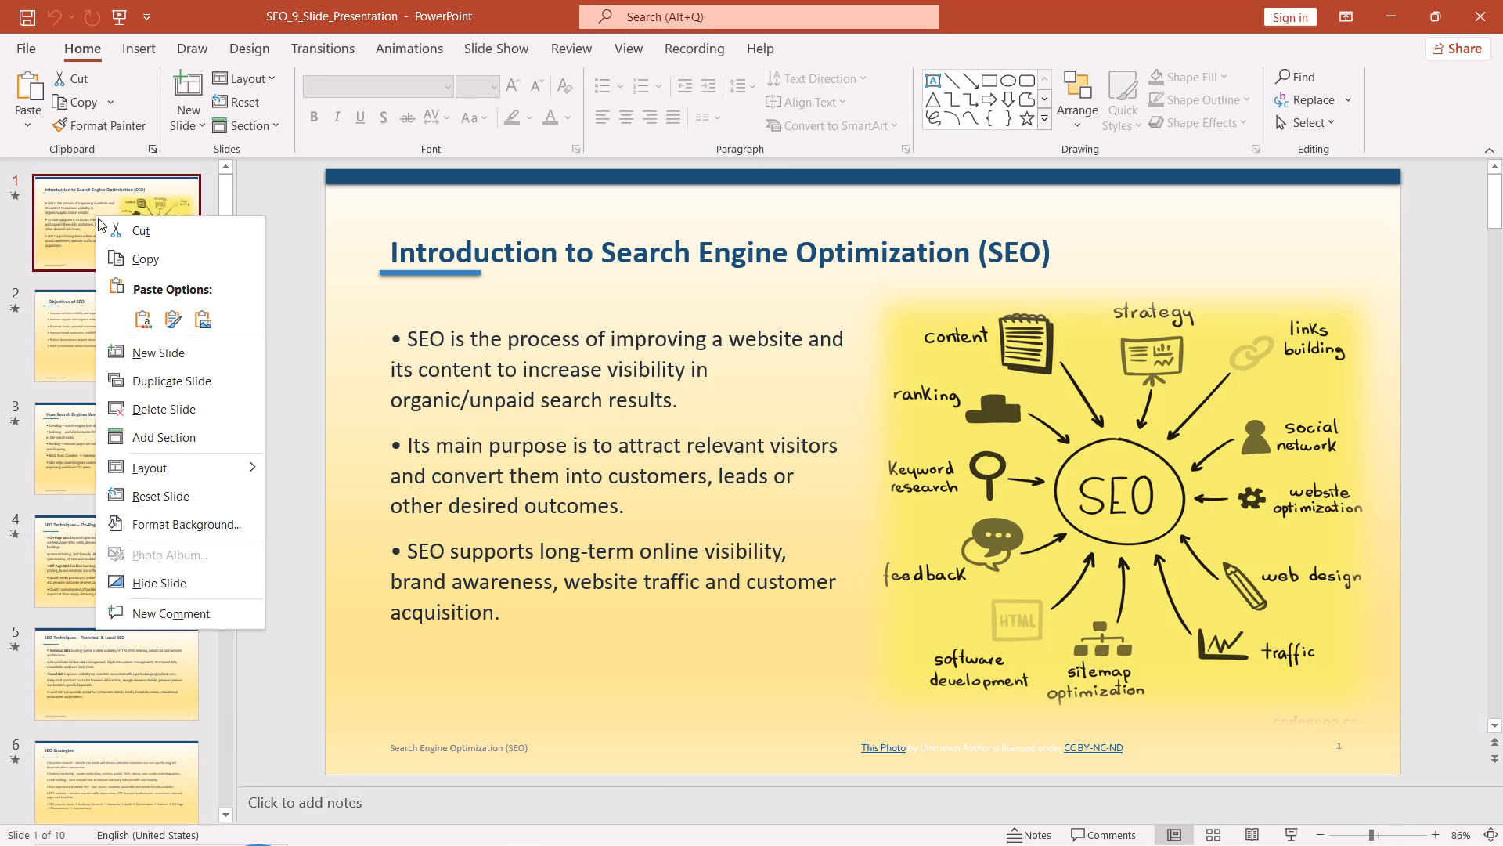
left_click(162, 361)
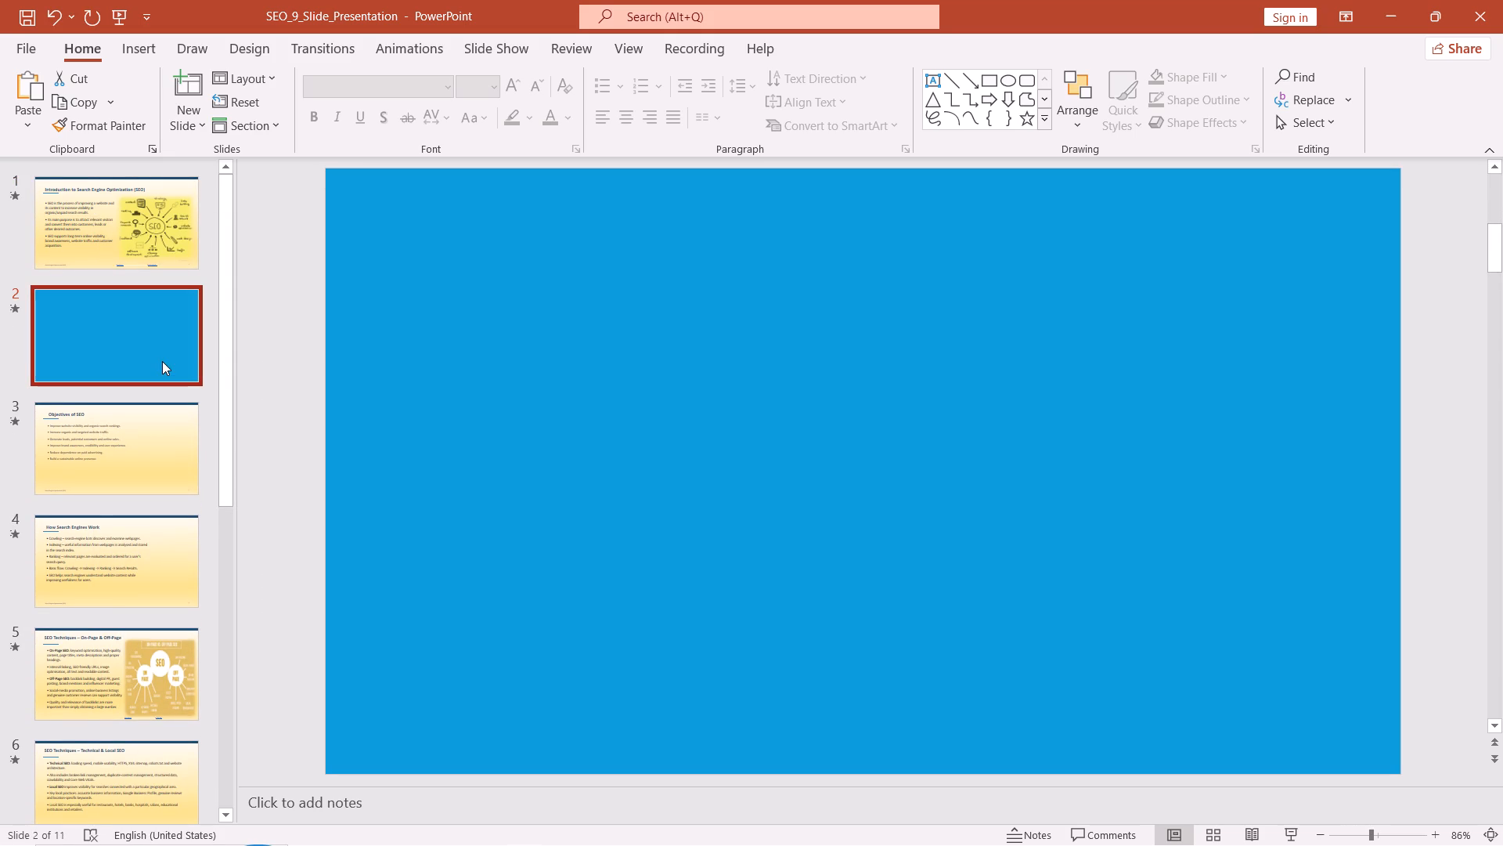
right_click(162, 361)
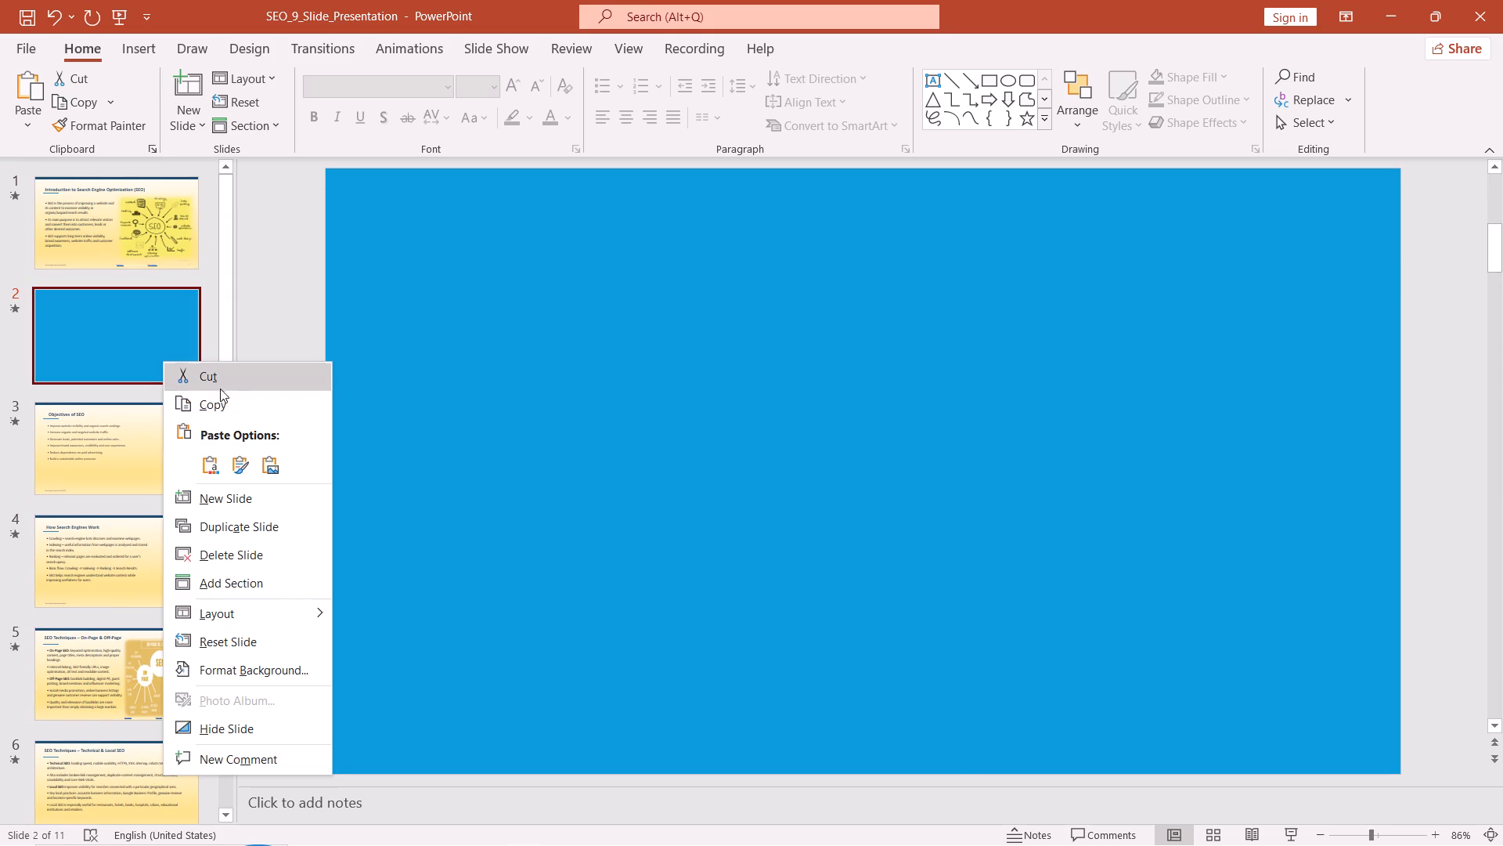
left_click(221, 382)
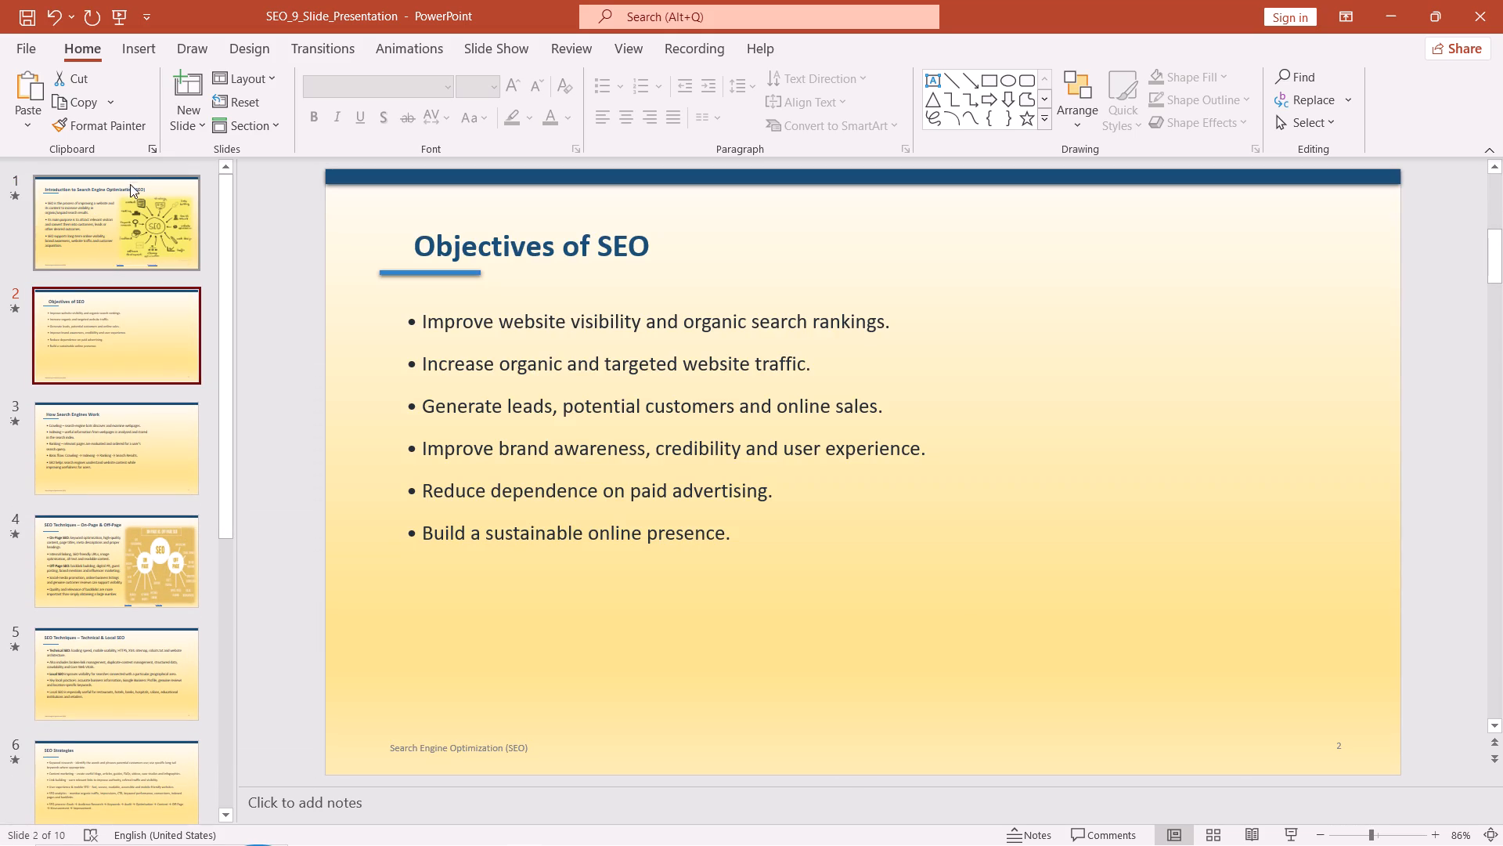
Duplicate the introduction slide and move the copy to the first position in the deck.
right_click(130, 188)
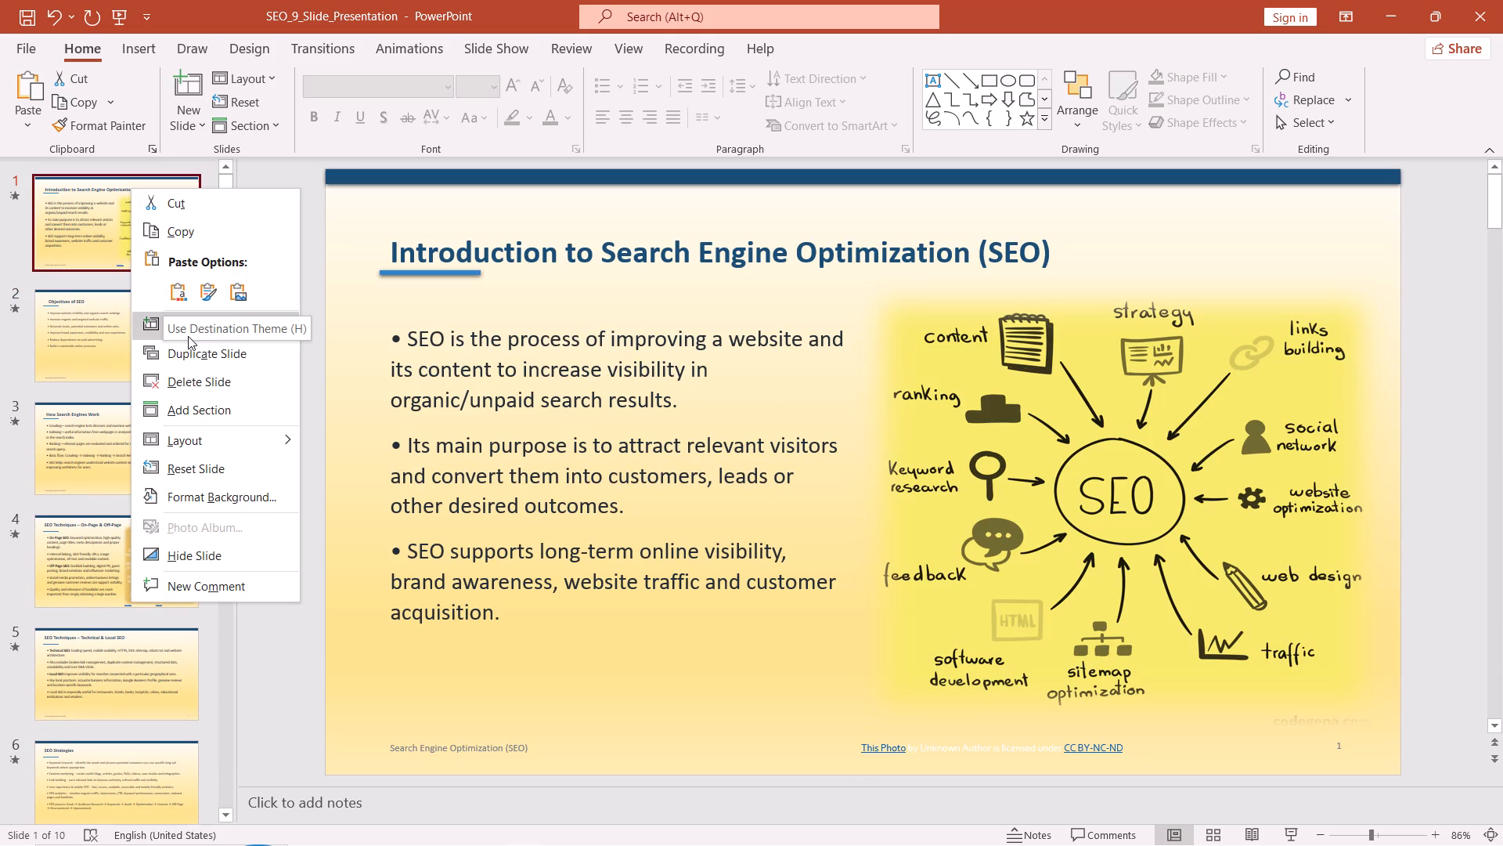
left_click(200, 358)
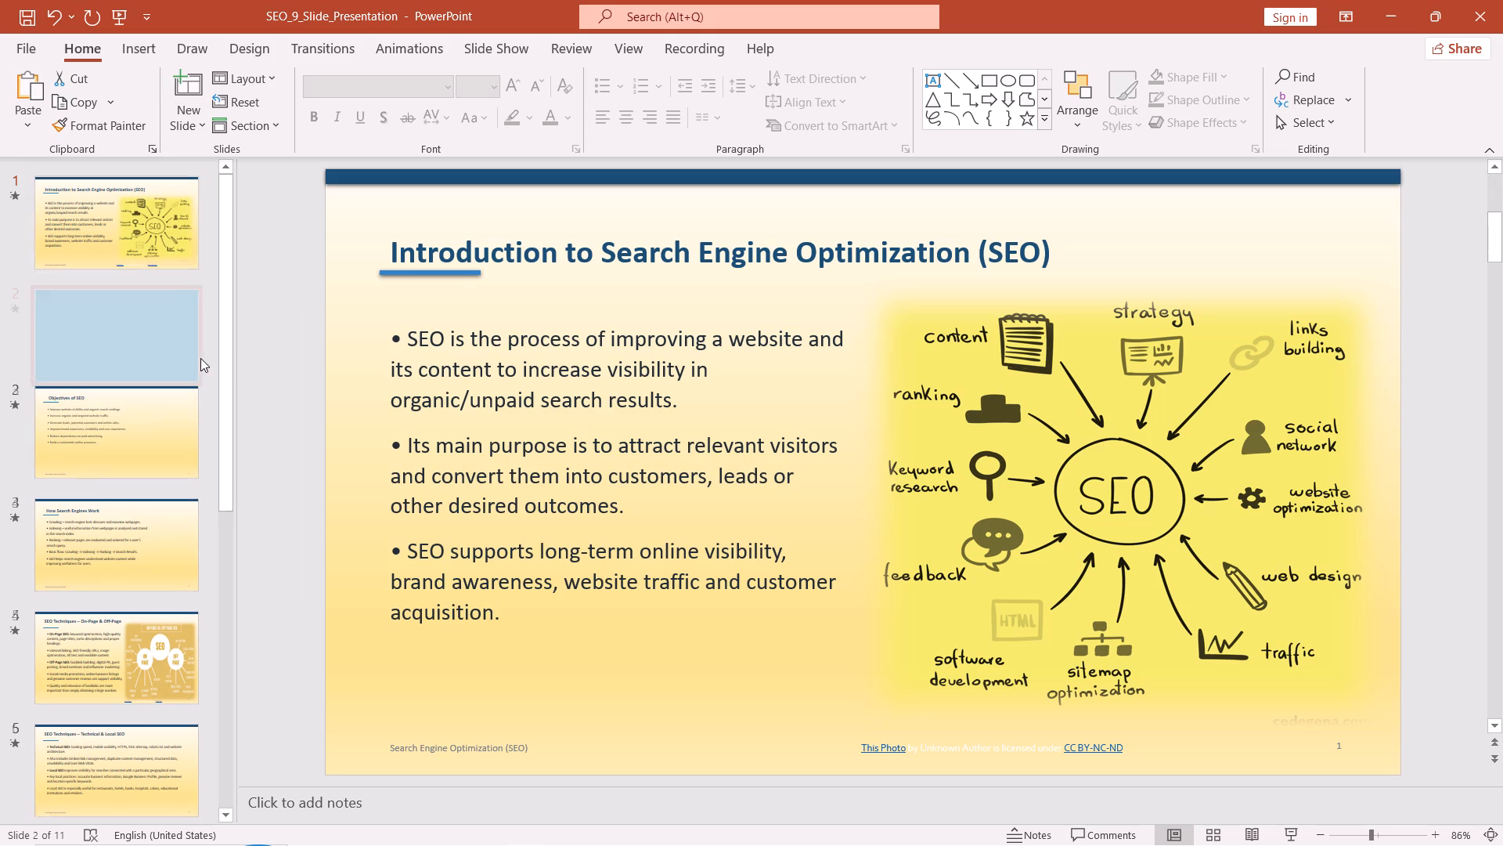
left_click_drag(160, 361, 160, 240)
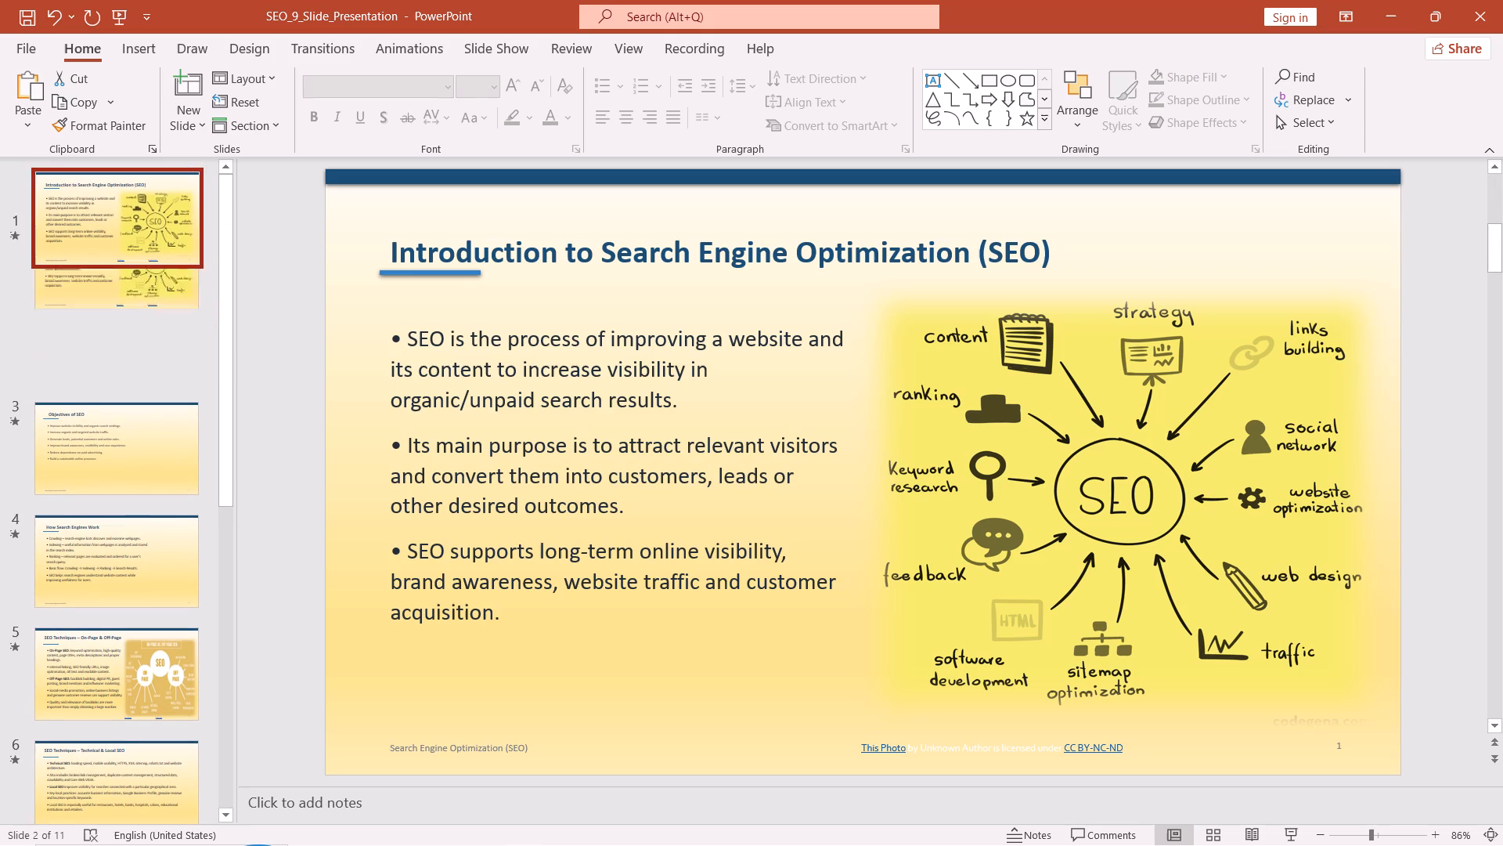
left_click_drag(160, 240, 157, 235)
left_click(150, 230)
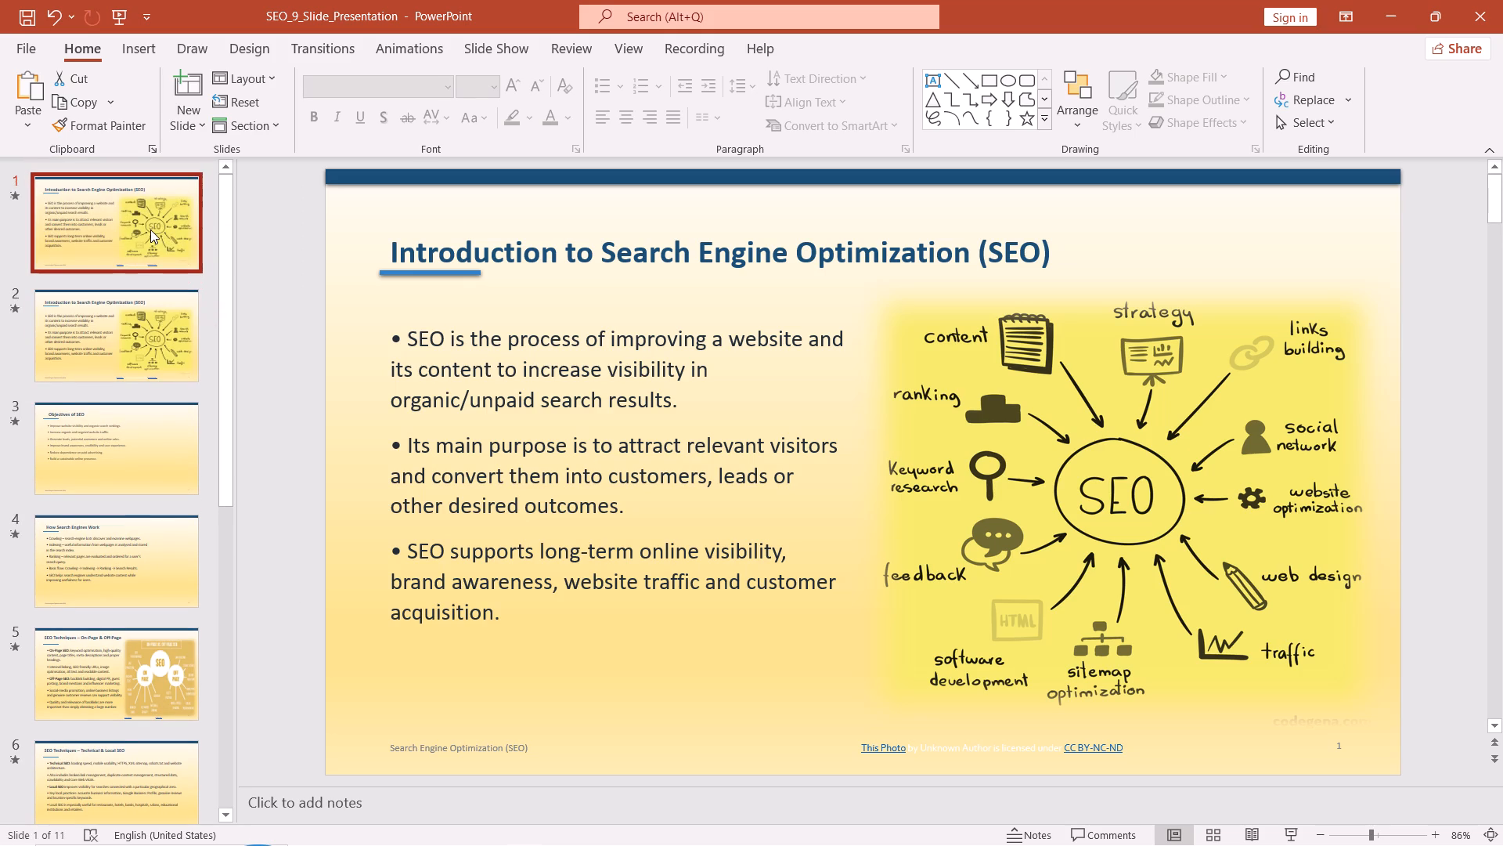
Delete all of the bulleted body text from slide 1.
right_click(442, 415)
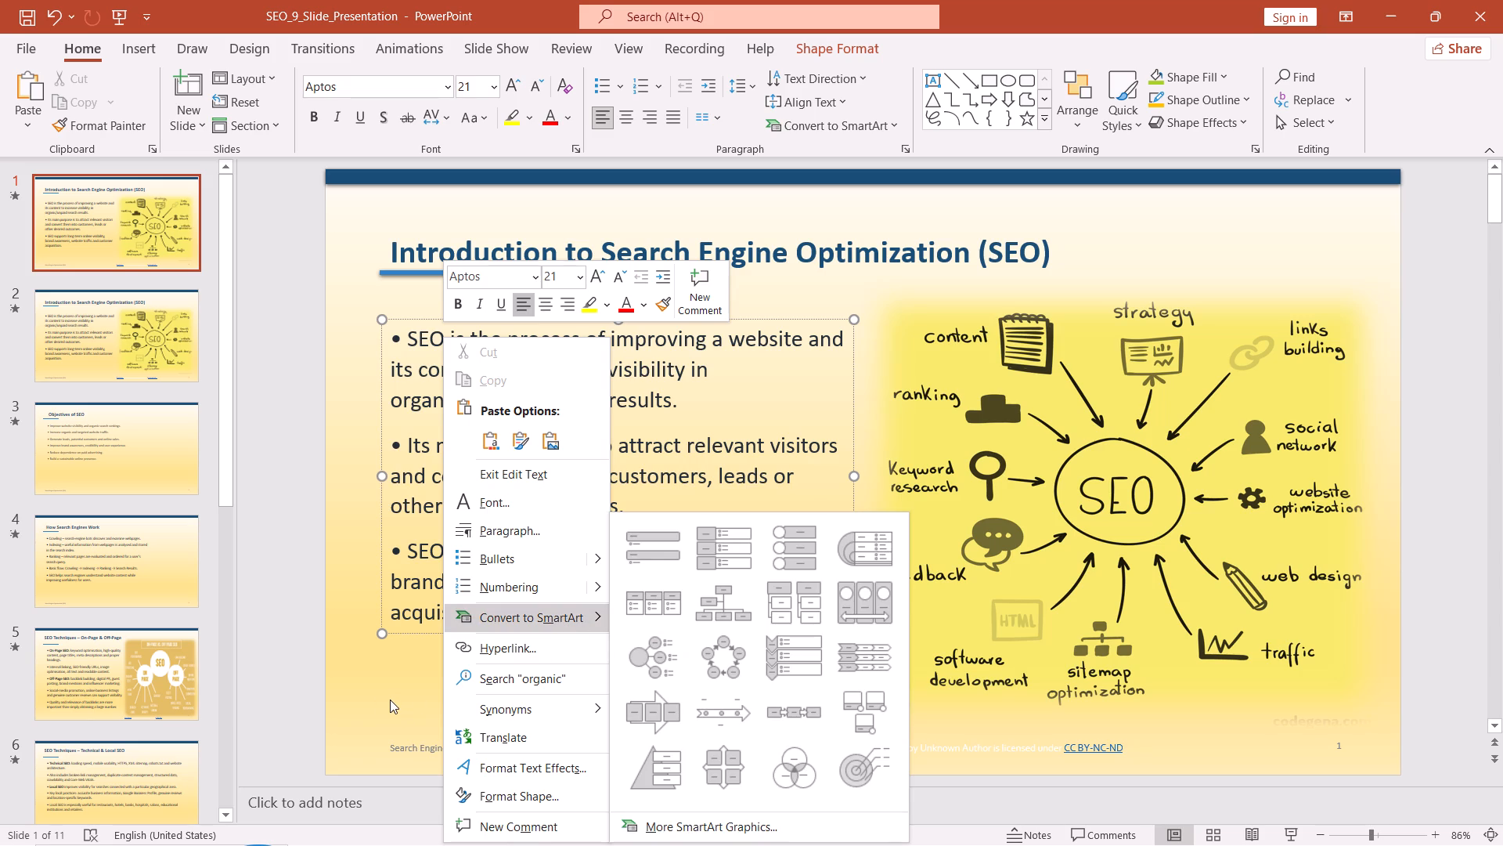
left_click_drag(390, 700, 503, 618)
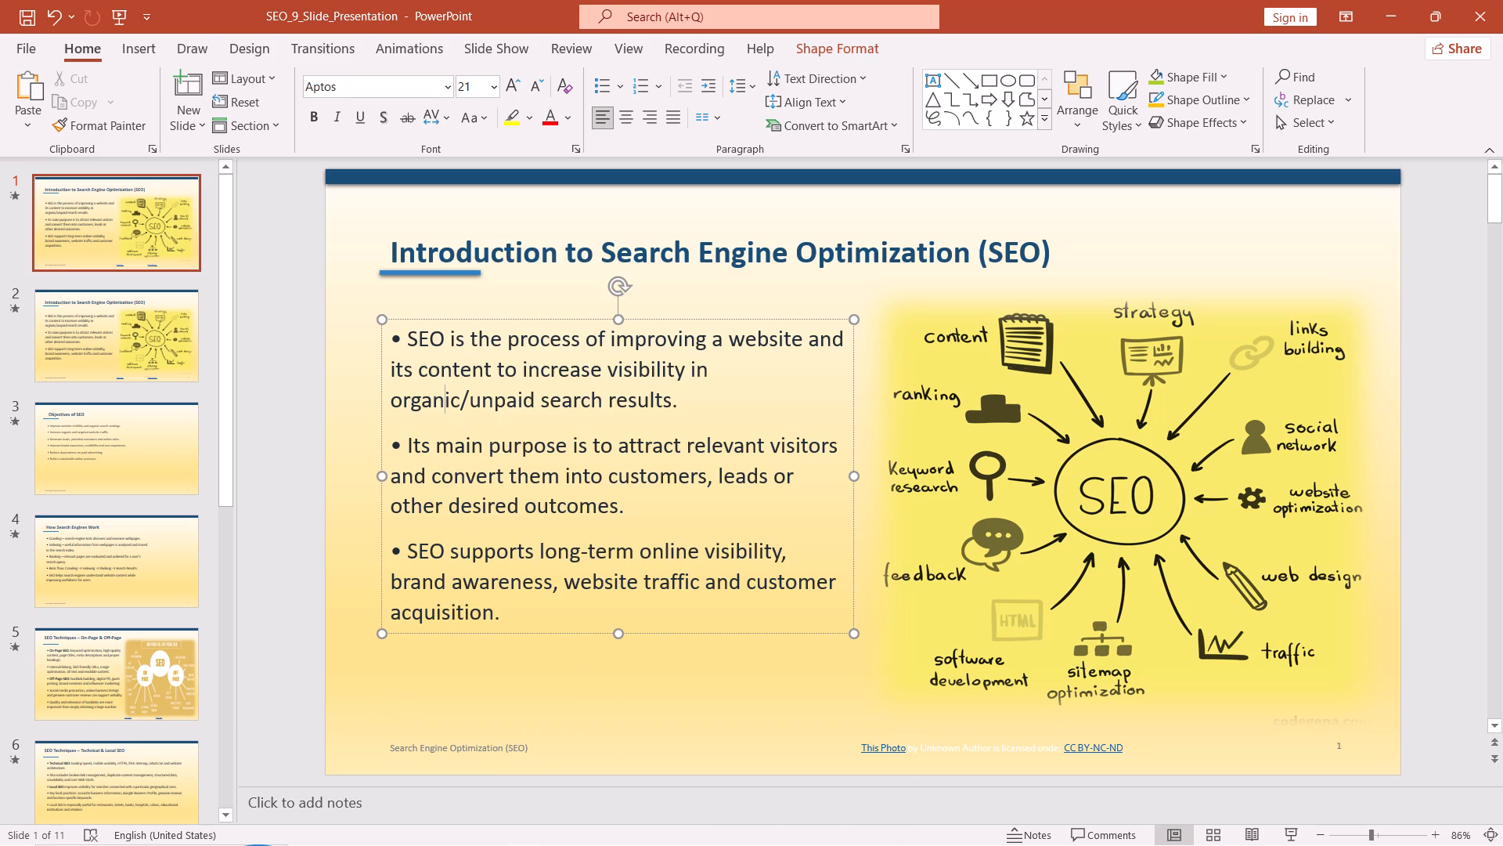
left_click_drag(503, 618, 503, 616)
left_click(503, 616)
key("BackSpace")
key("BackSpace")
key("BackSpace")
key("BackSpace")
key("BackSpace")
key("BackSpace")
key("BackSpace")
key("BackSpace")
key("BackSpace")
key("BackSpace")
key("BackSpace")
key("BackSpace")
key("BackSpace")
key("BackSpace")
key("BackSpace")
key("BackSpace")
key("BackSpace")
key("BackSpace")
key("BackSpace")
key("BackSpace")
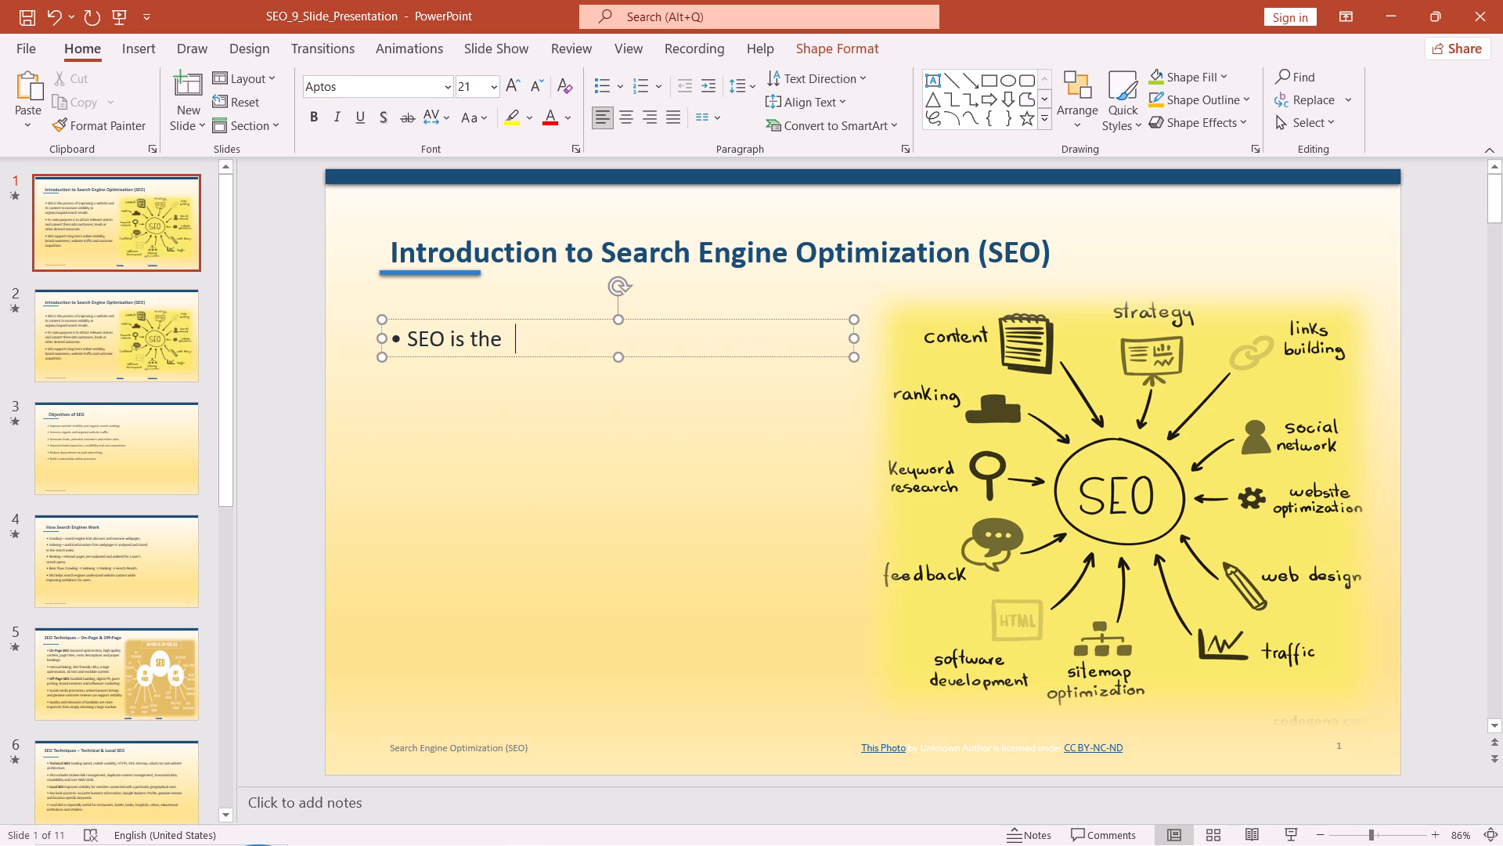
Cut the SEO diagram picture from slide 1.
right_click(1252, 627)
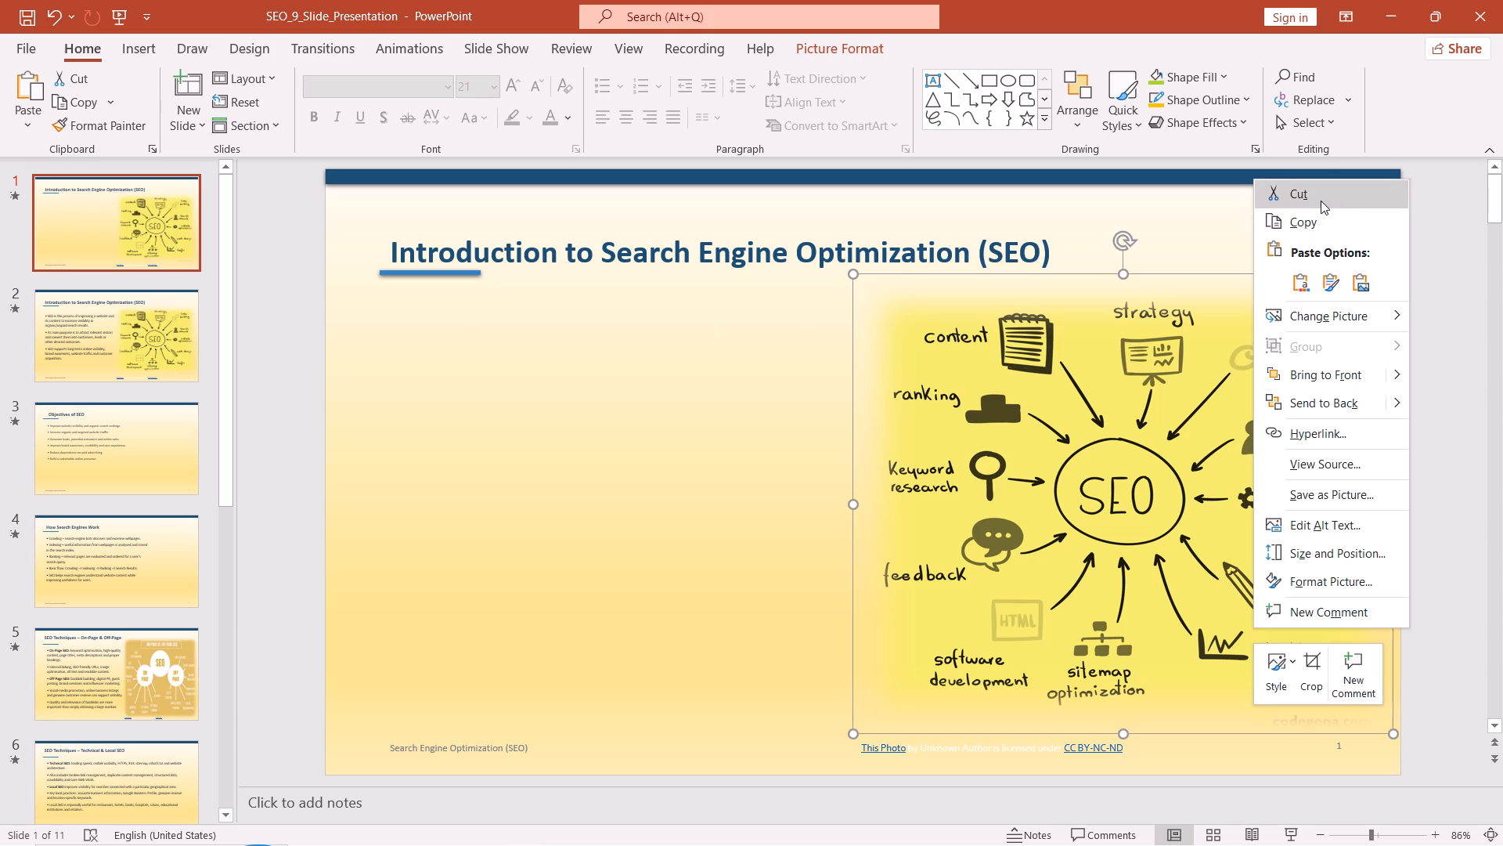
left_click(1321, 201)
Delete the title text "Introduction to Search Engine Optimization (SEO)" from slide 1.
left_click(1057, 261)
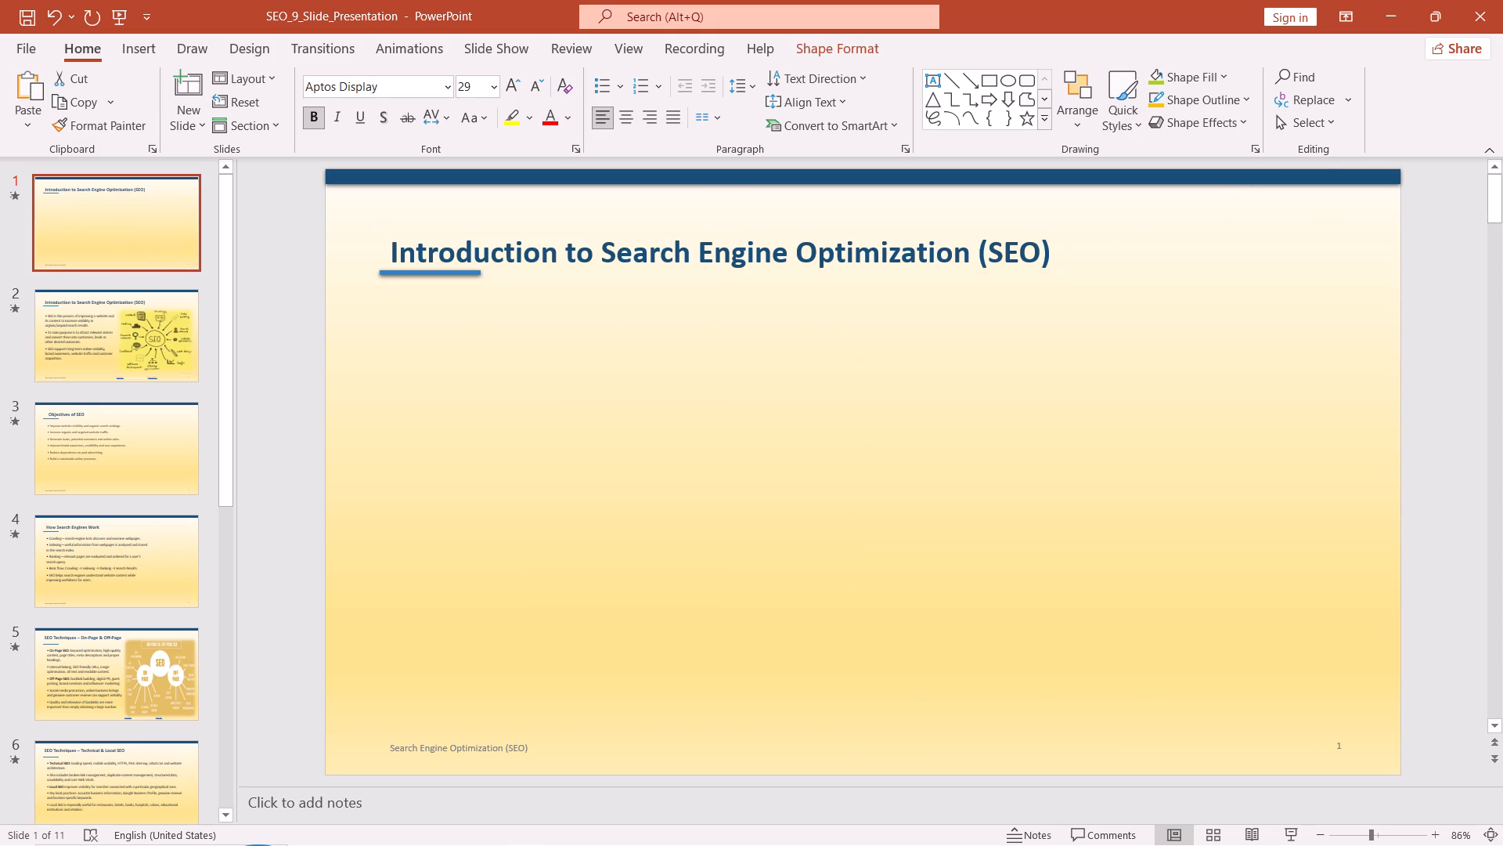
double_click(1048, 253)
key("BackSpace")
key("BackSpace")
key("BackSpace")
key("BackSpace")
key("BackSpace")
key("BackSpace")
key("BackSpace")
key("BackSpace")
key("BackSpace")
key("BackSpace")
key("BackSpace")
key("BackSpace")
key("BackSpace")
key("BackSpace")
key("BackSpace")
key("BackSpace")
key("BackSpace")
key("BackSpace")
key("BackSpace")
key("BackSpace")
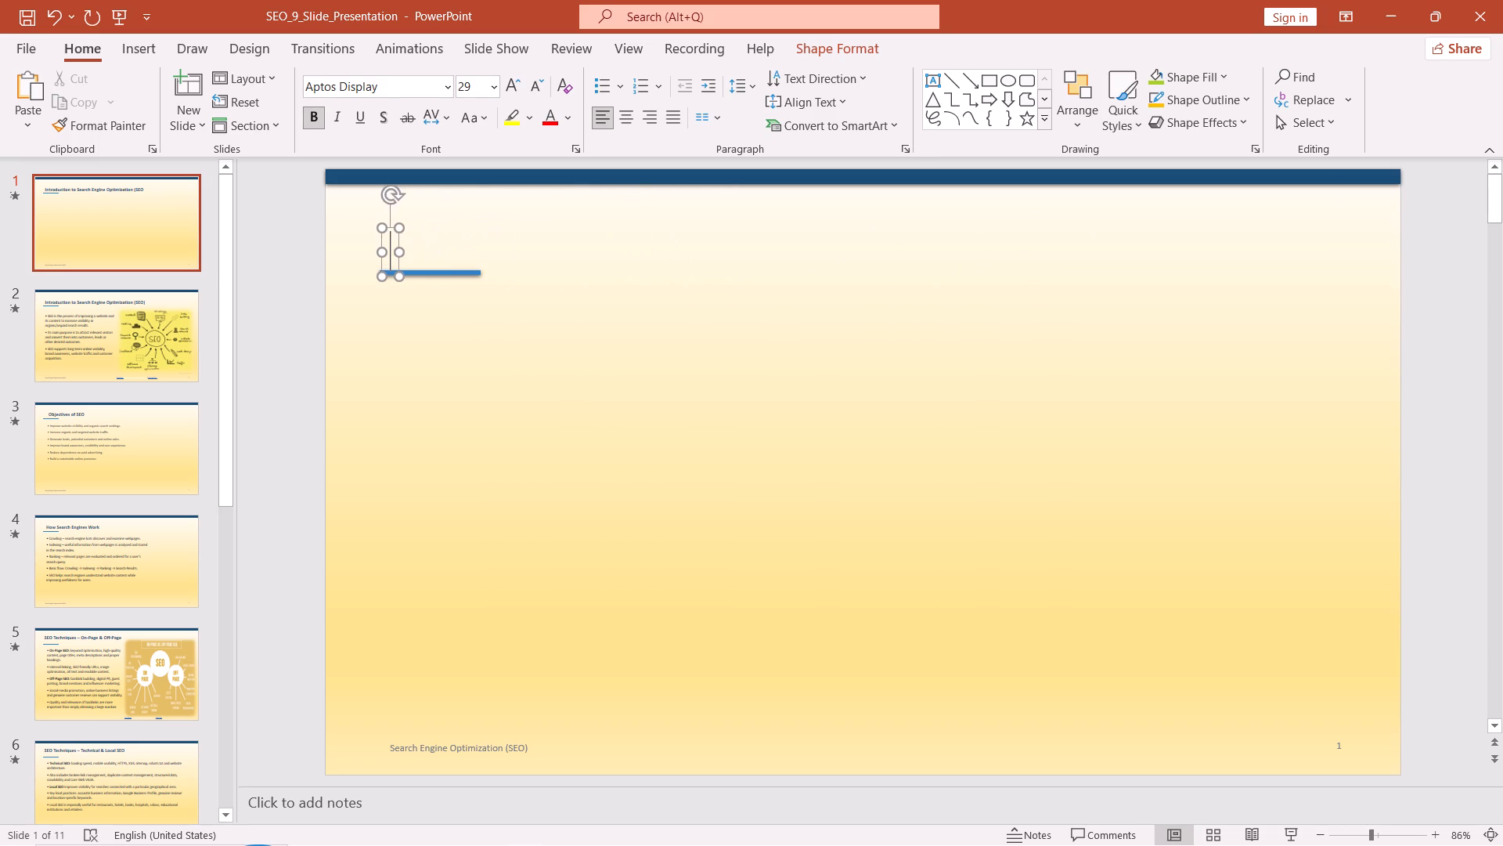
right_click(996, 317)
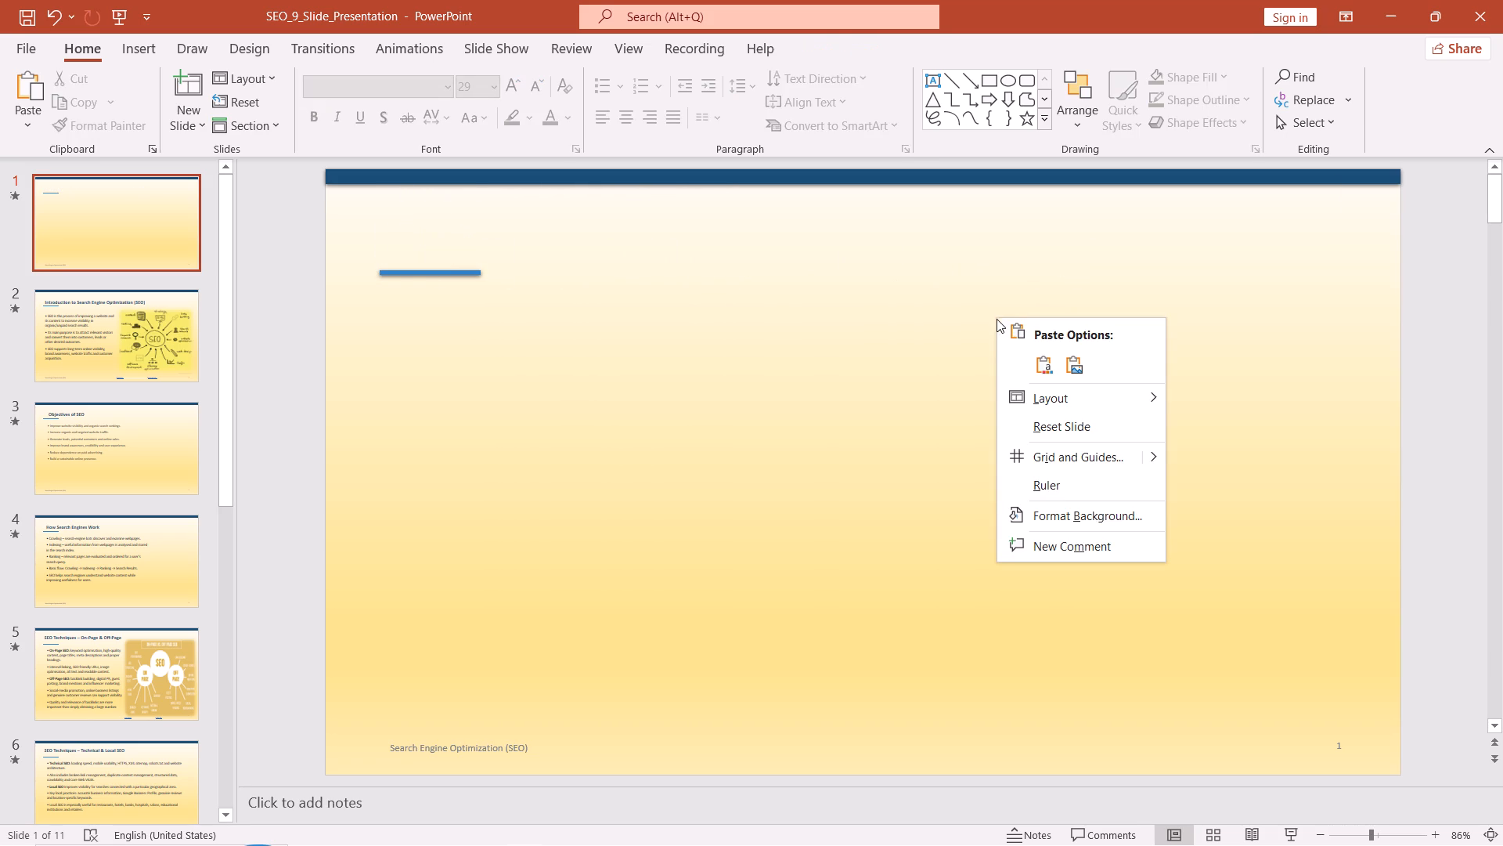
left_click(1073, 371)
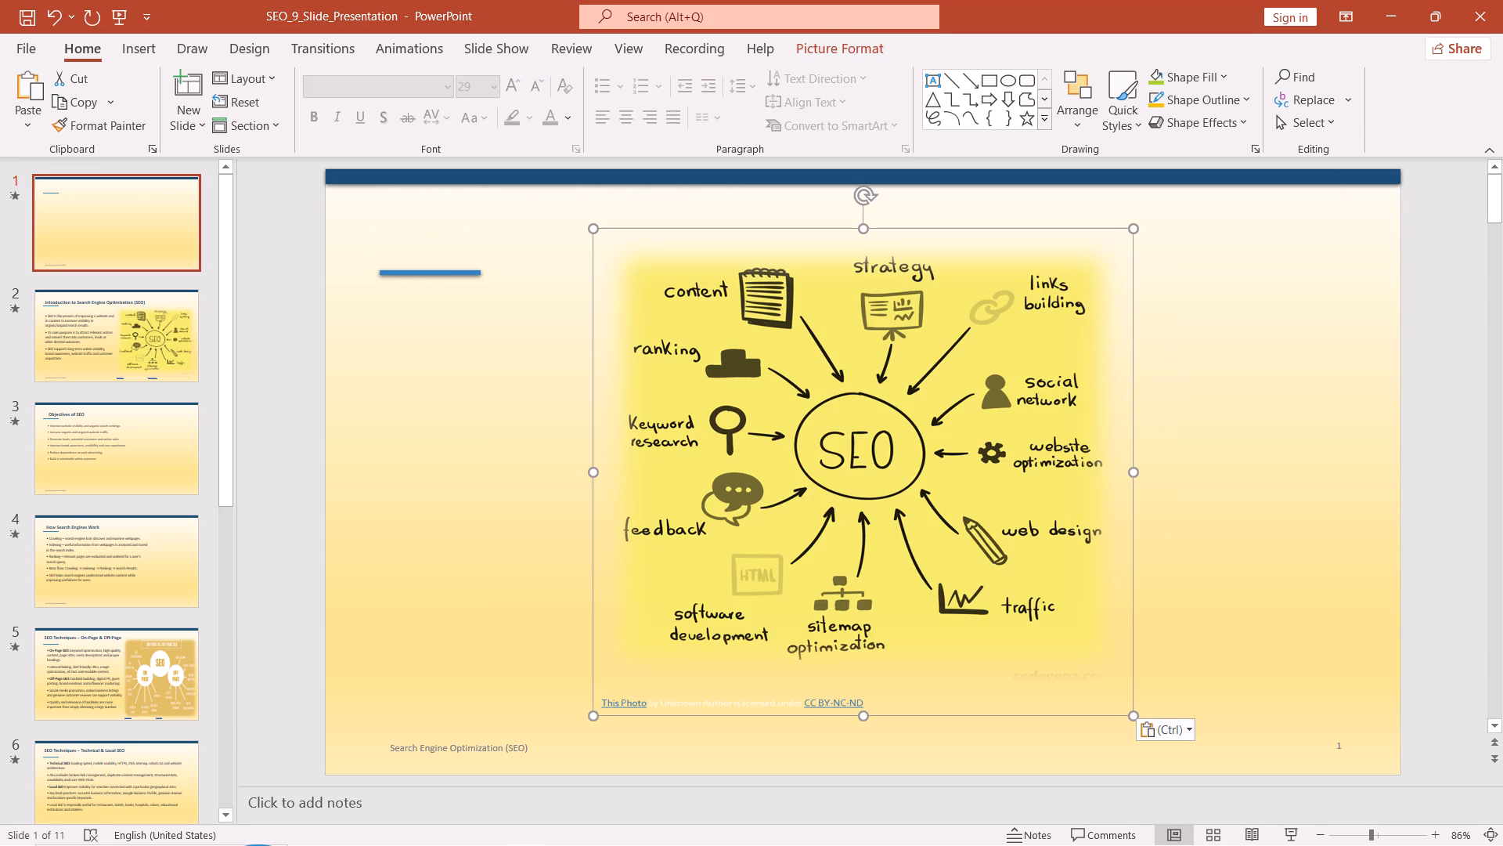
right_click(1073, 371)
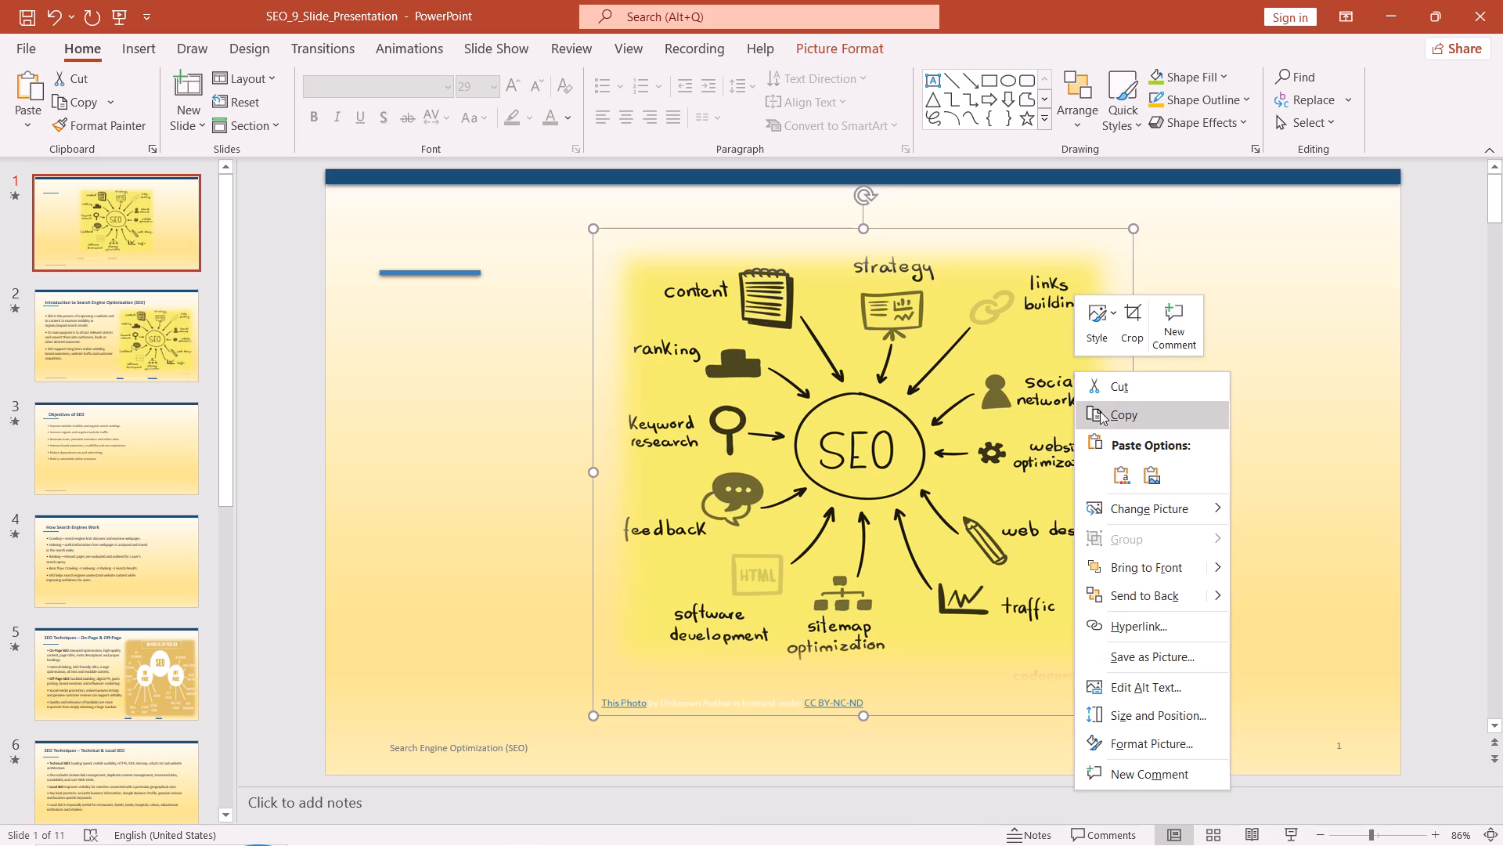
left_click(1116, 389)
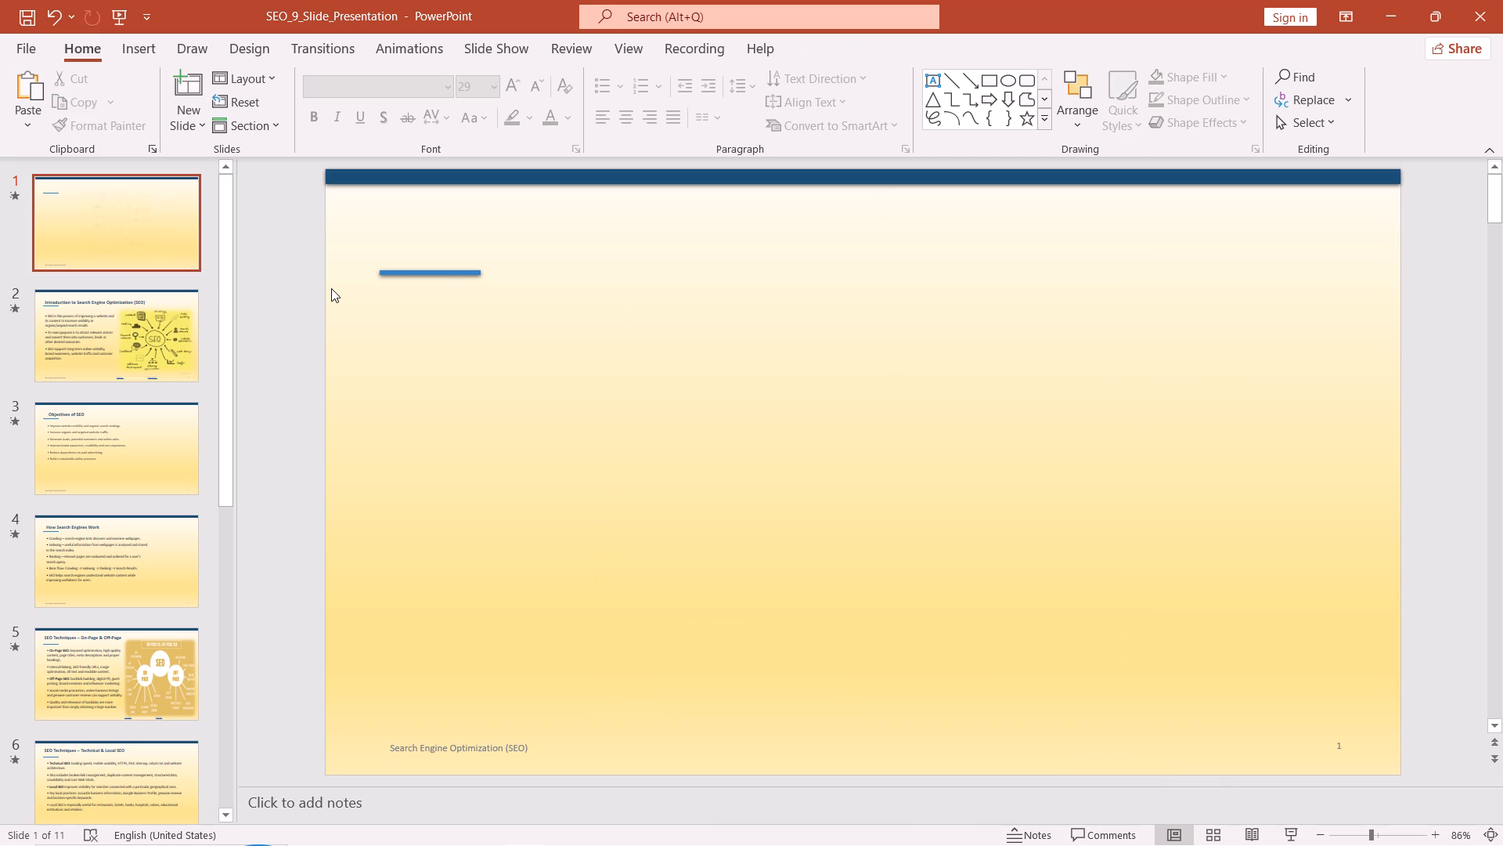
Convert the bullet list on the "Objectives of SEO" slide to a Vertical Bullet List SmartArt graphic and close its text pane.
left_click(132, 407)
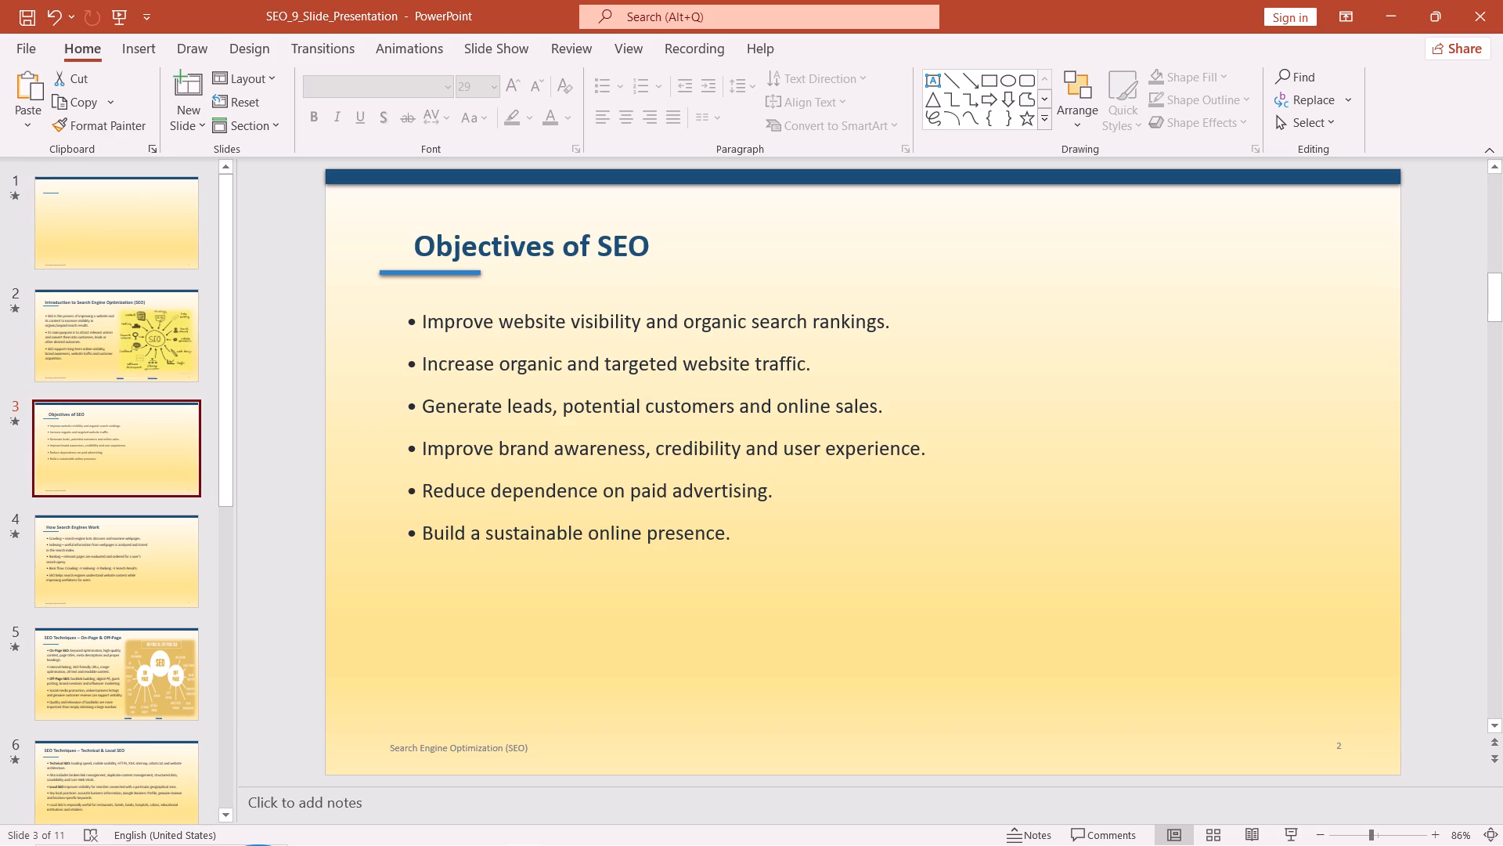
left_click_drag(424, 316, 697, 530)
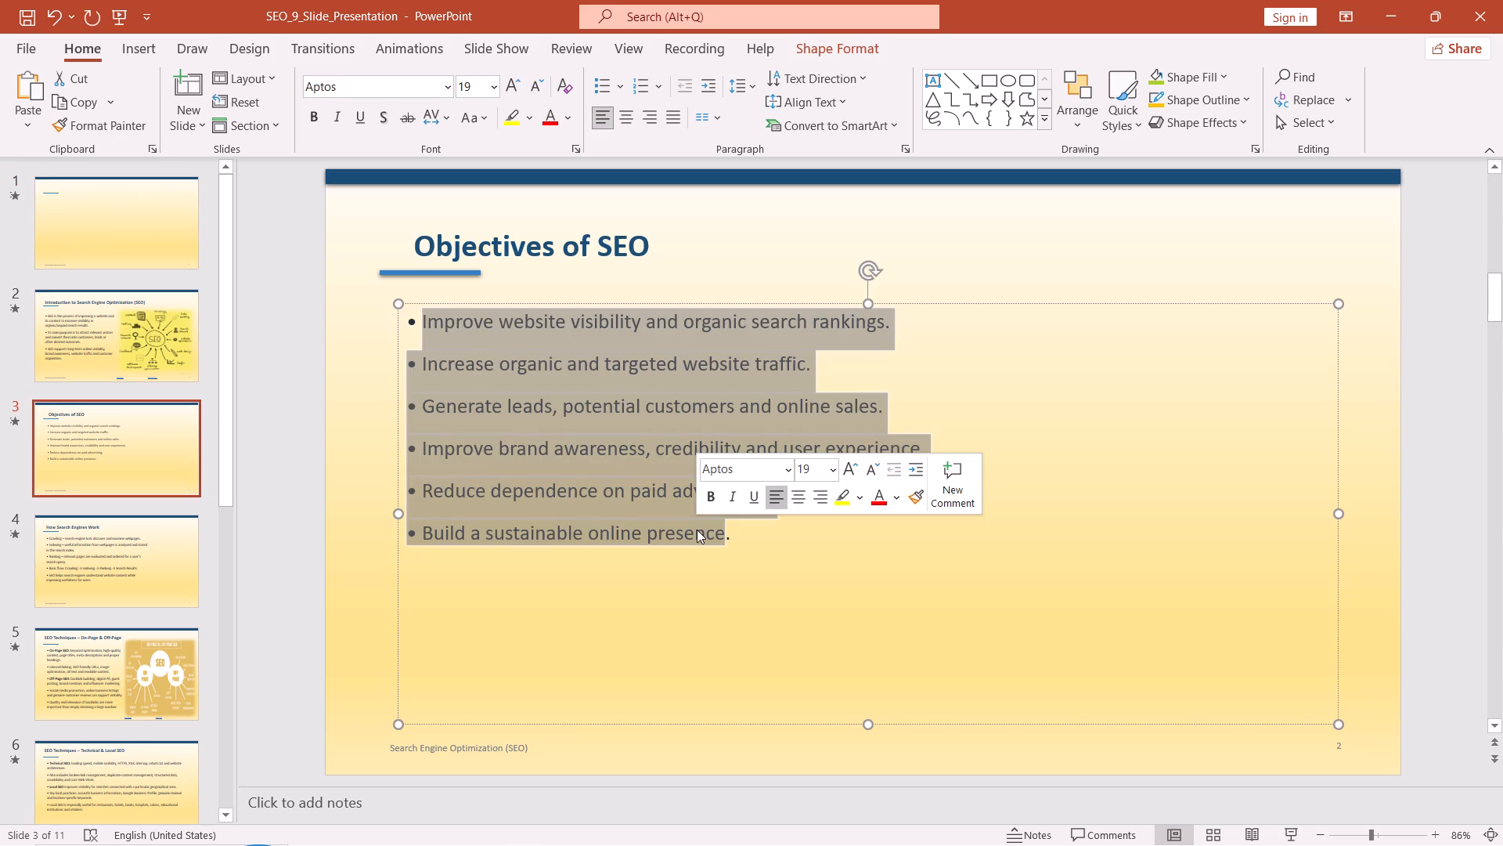
right_click(650, 454)
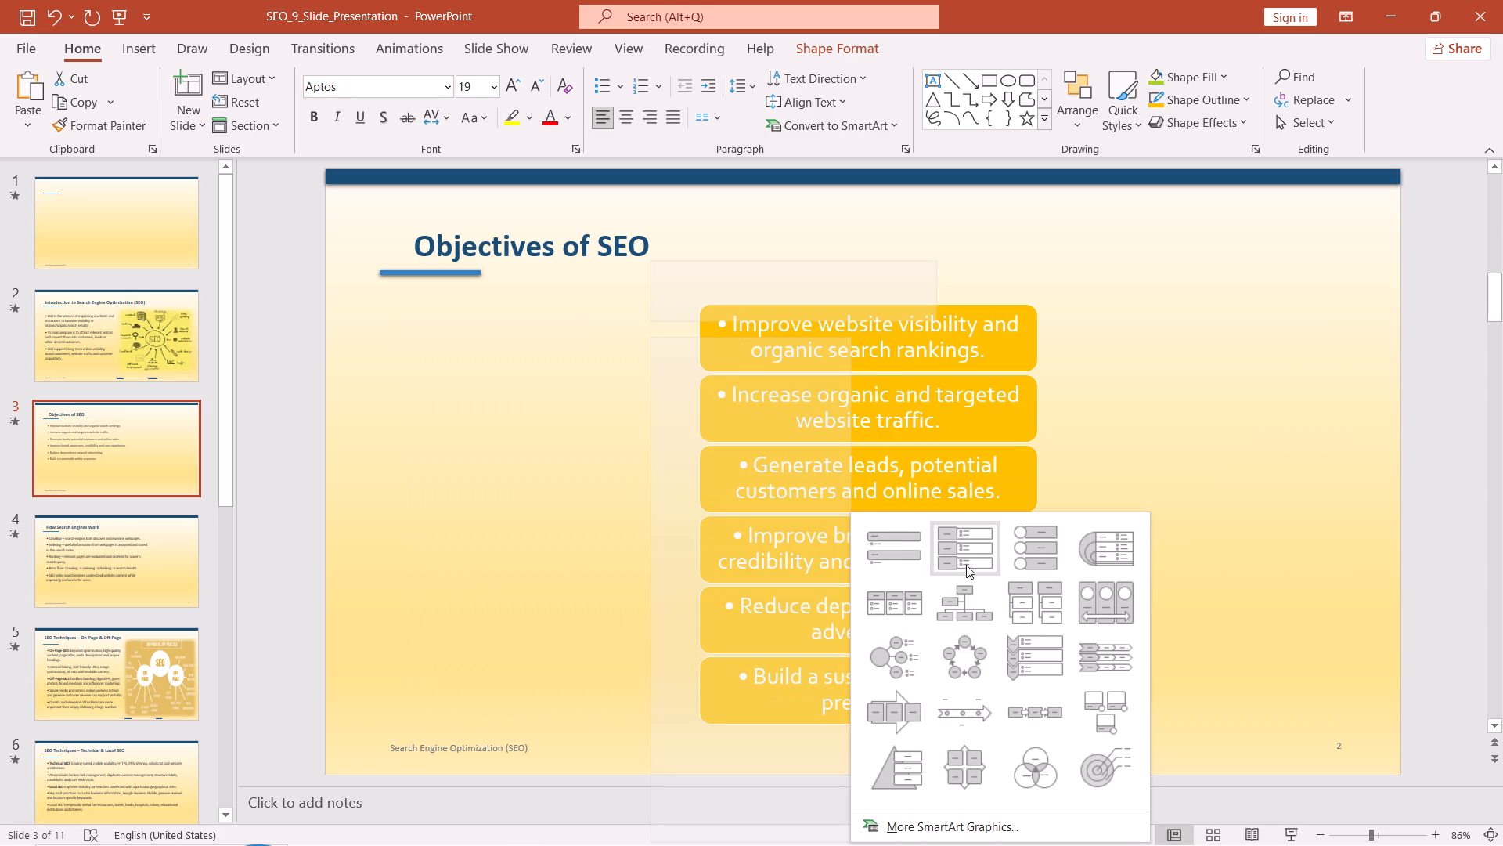
left_click(883, 551)
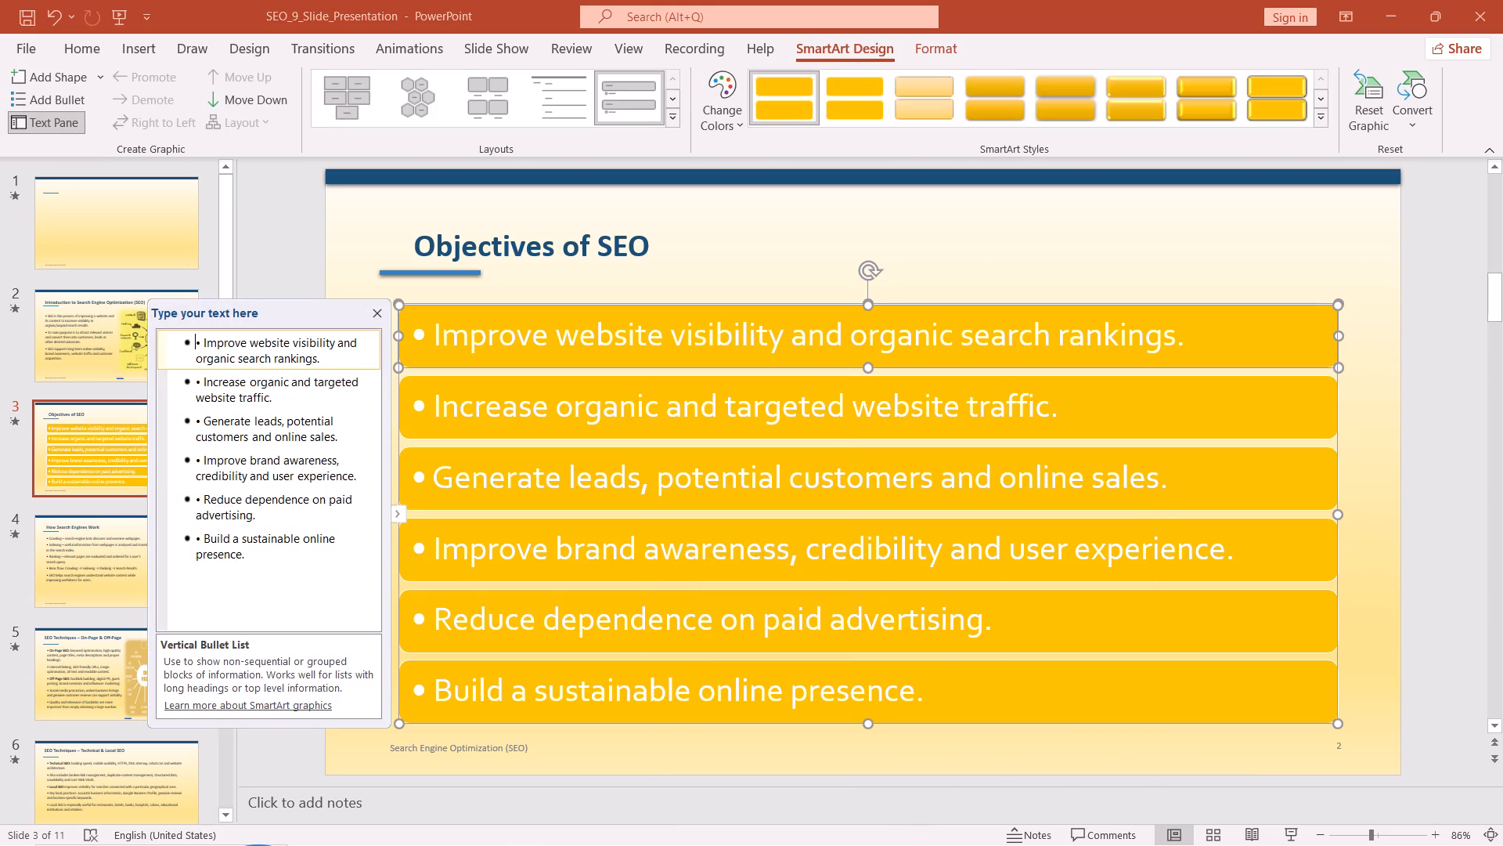
left_click(373, 318)
Convert the bulleted text on the "Introduction to Search Engine Optimization (SEO)" slide to a Pyramid List SmartArt graphic.
left_click(148, 295)
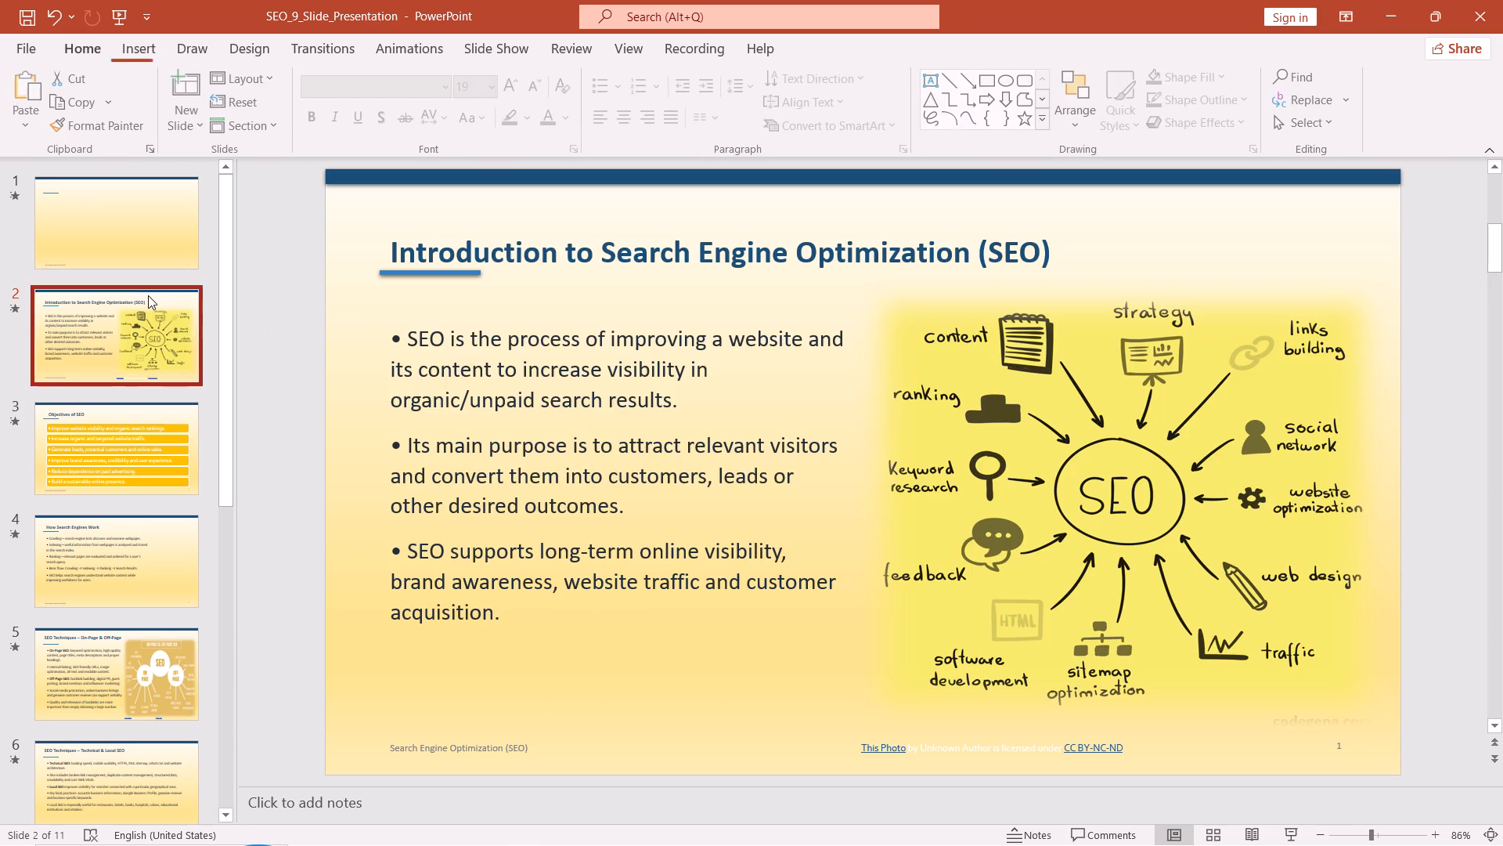
left_click_drag(402, 335, 460, 400)
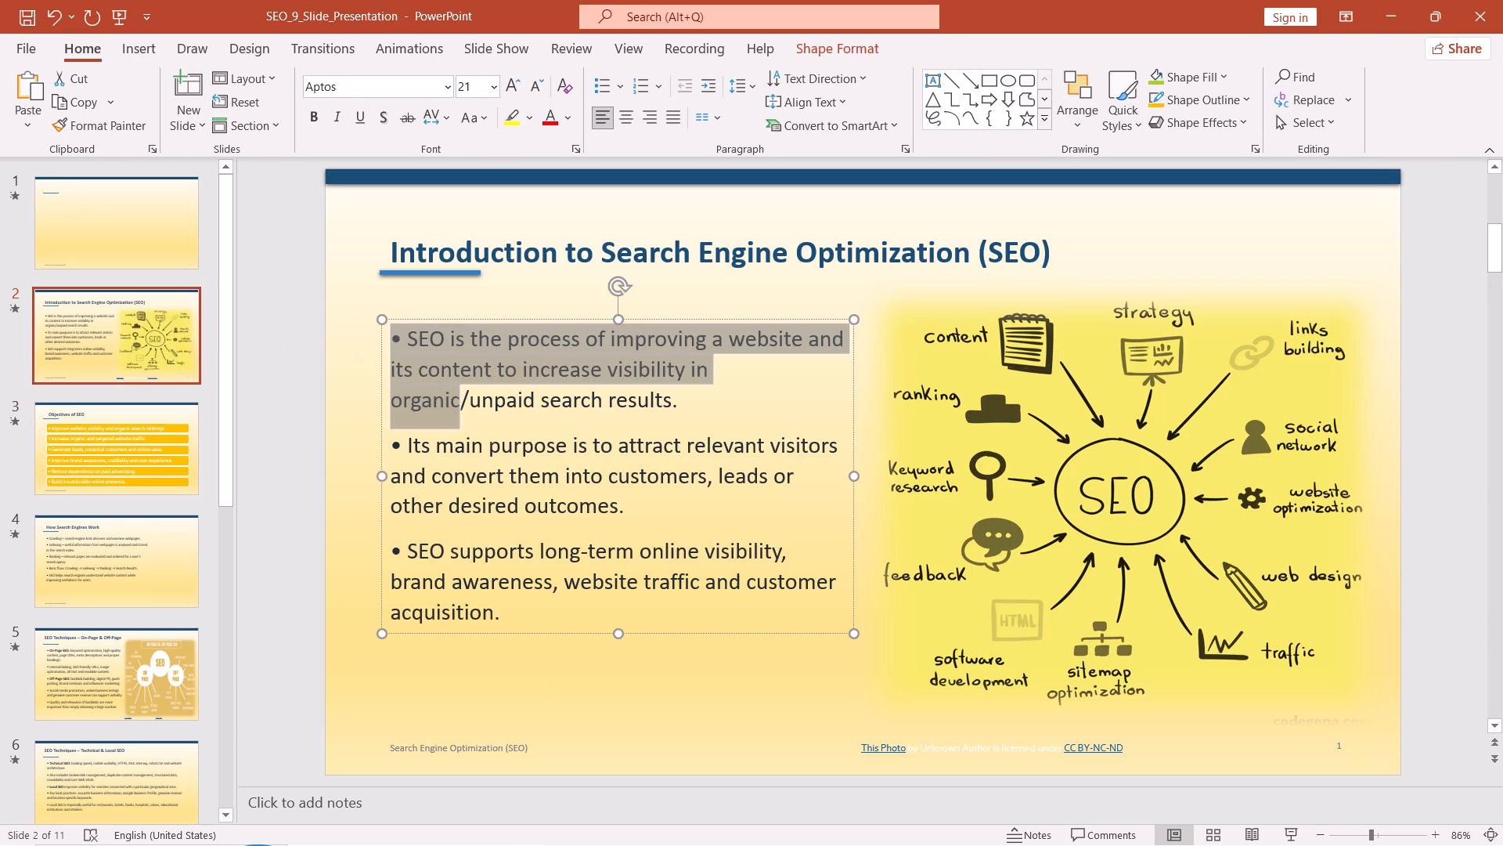
left_click_drag(460, 400, 521, 602)
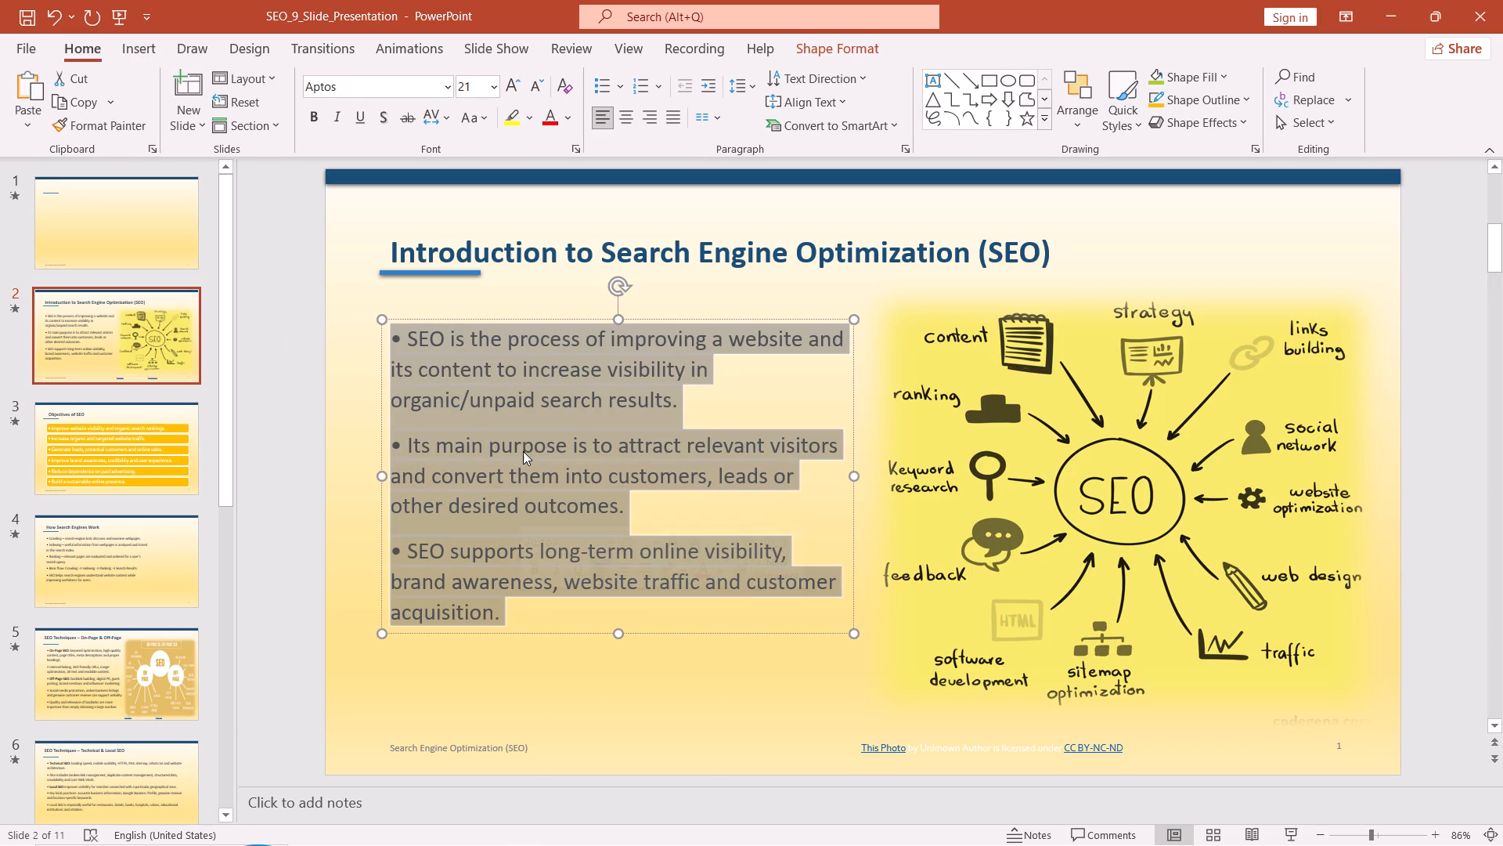
right_click(523, 451)
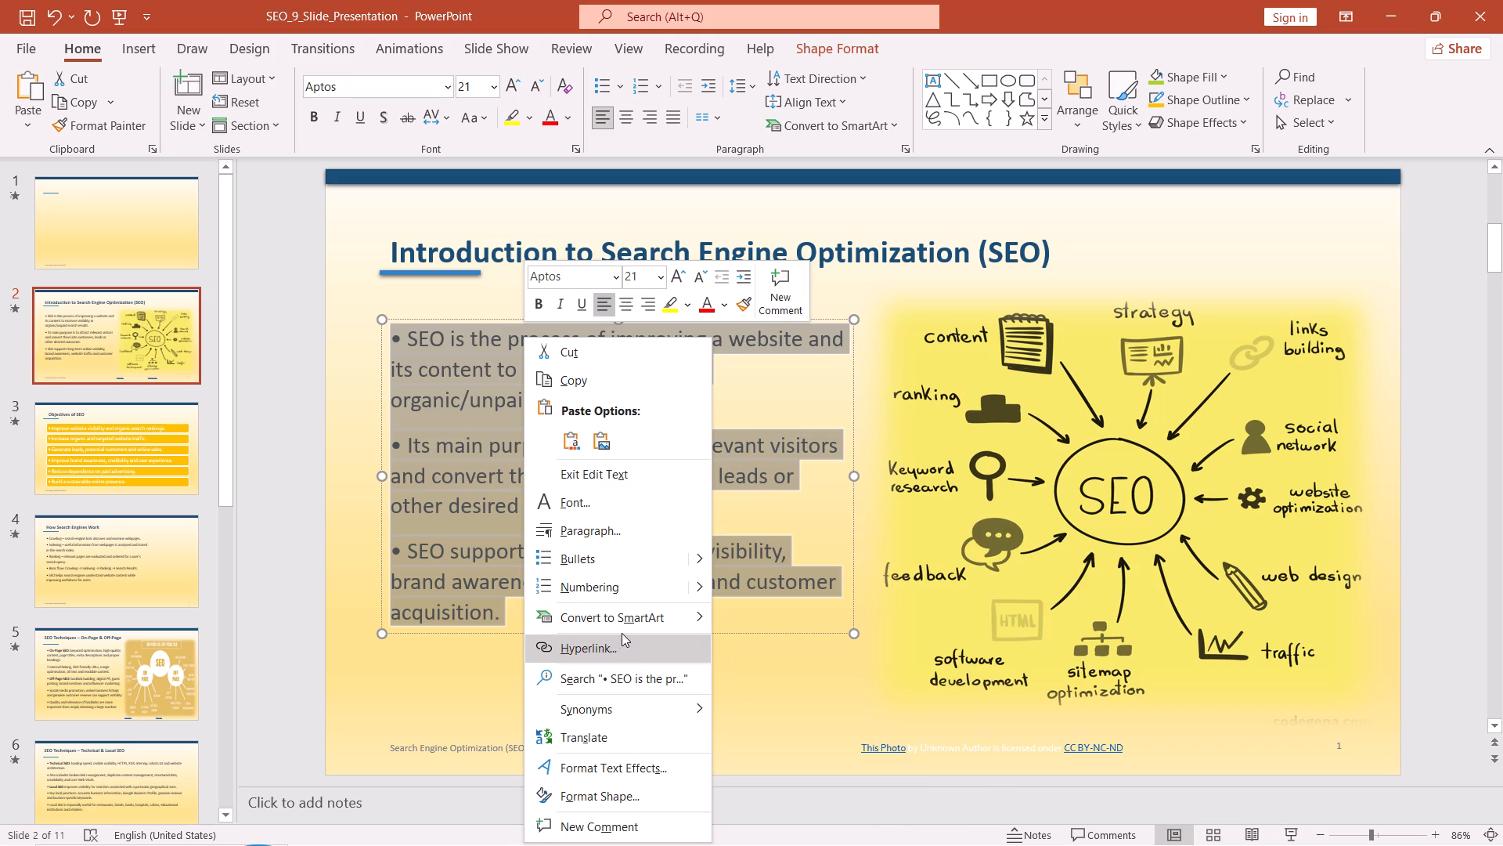
left_click(689, 618)
scroll(809, 671, "down", 2)
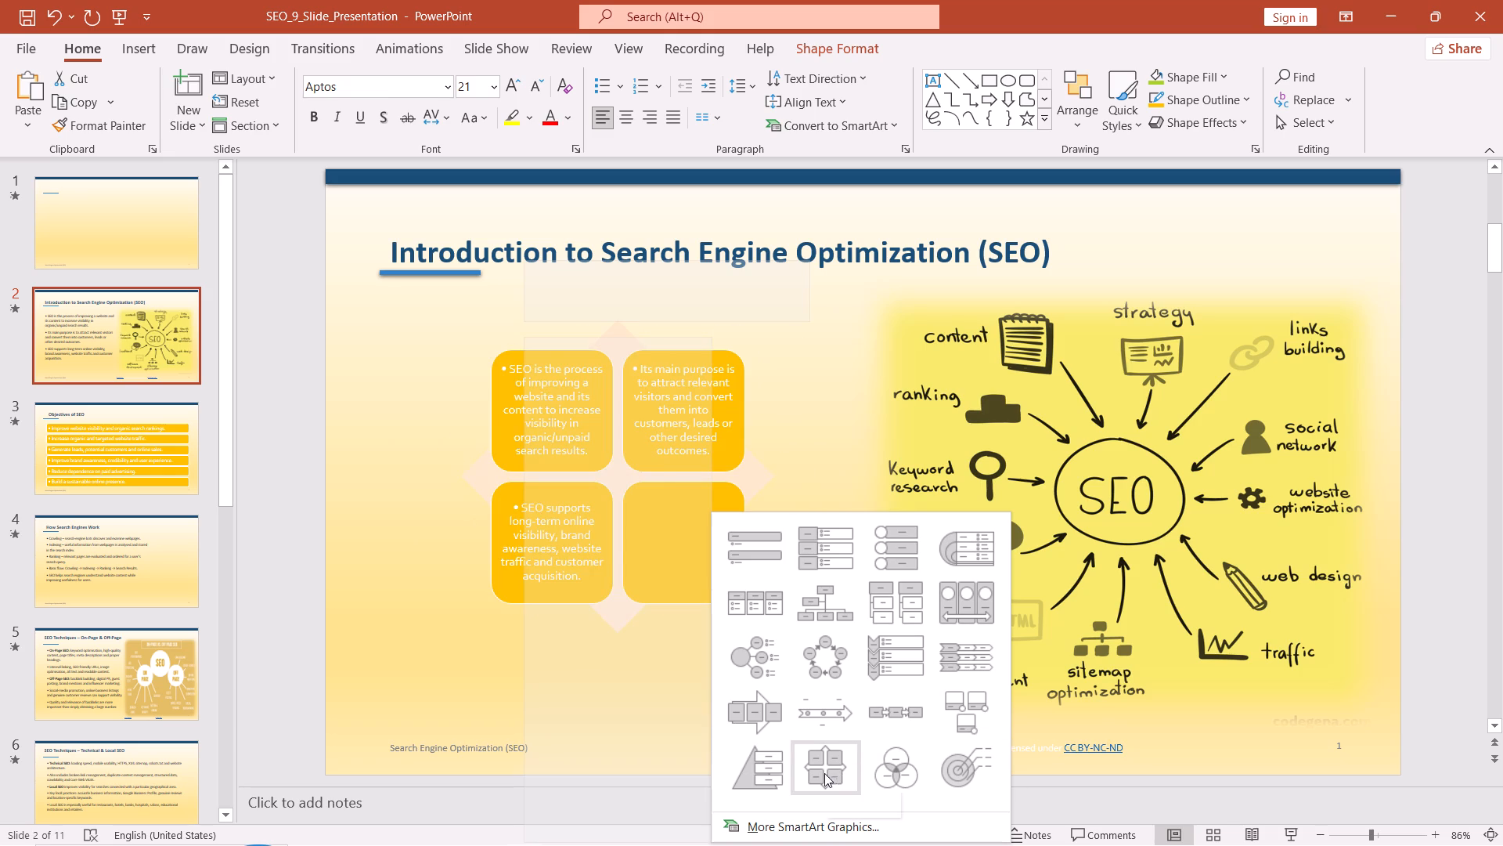
left_click(766, 772)
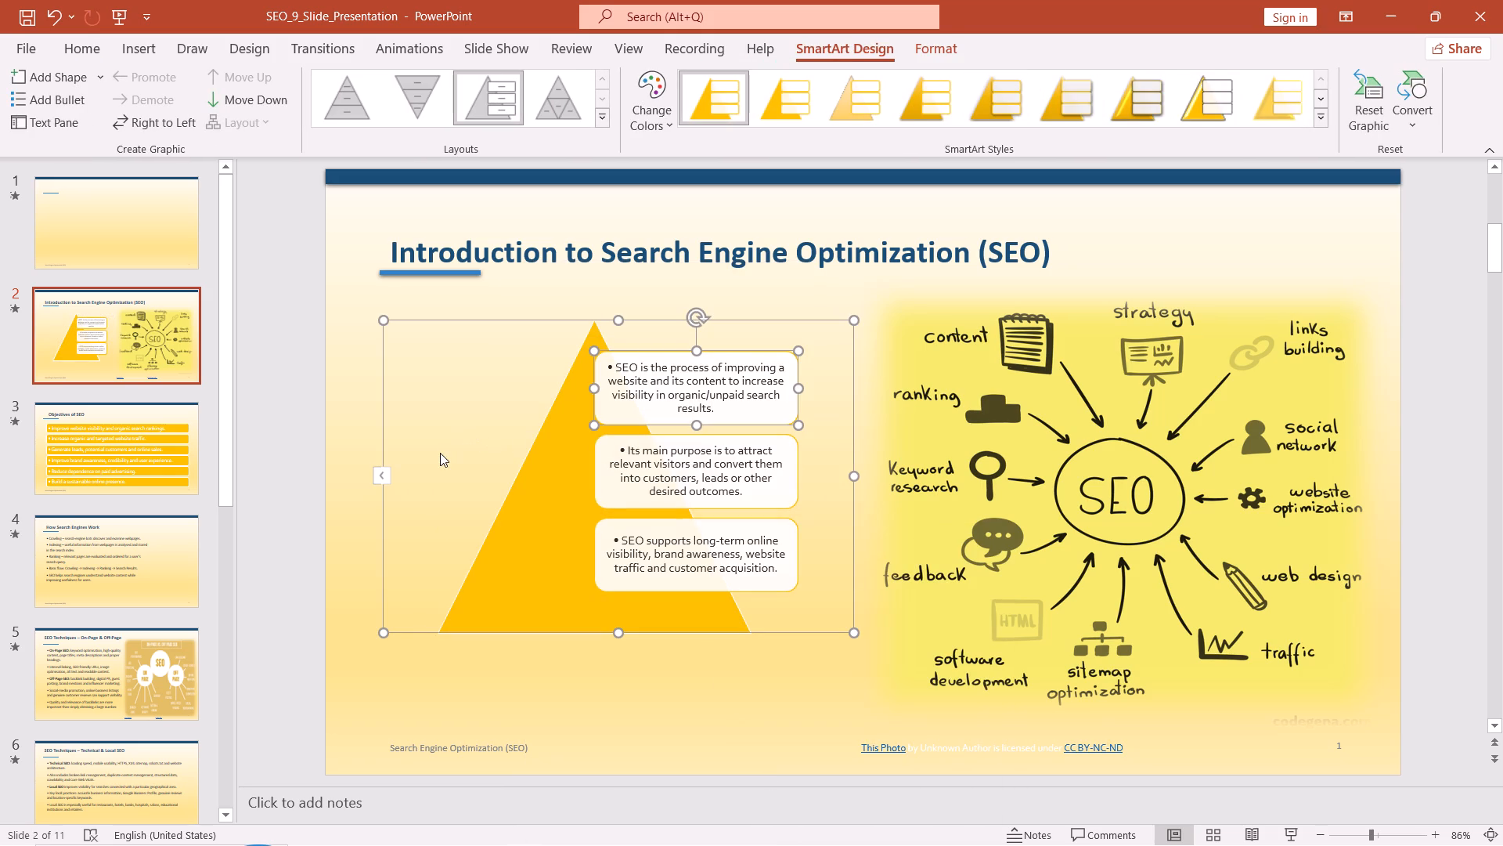
Convert the bullet list on the "How Search Engines Work" slide to a Vertical Bullet List SmartArt graphic.
scroll(440, 453, "up", 1)
left_click(115, 454)
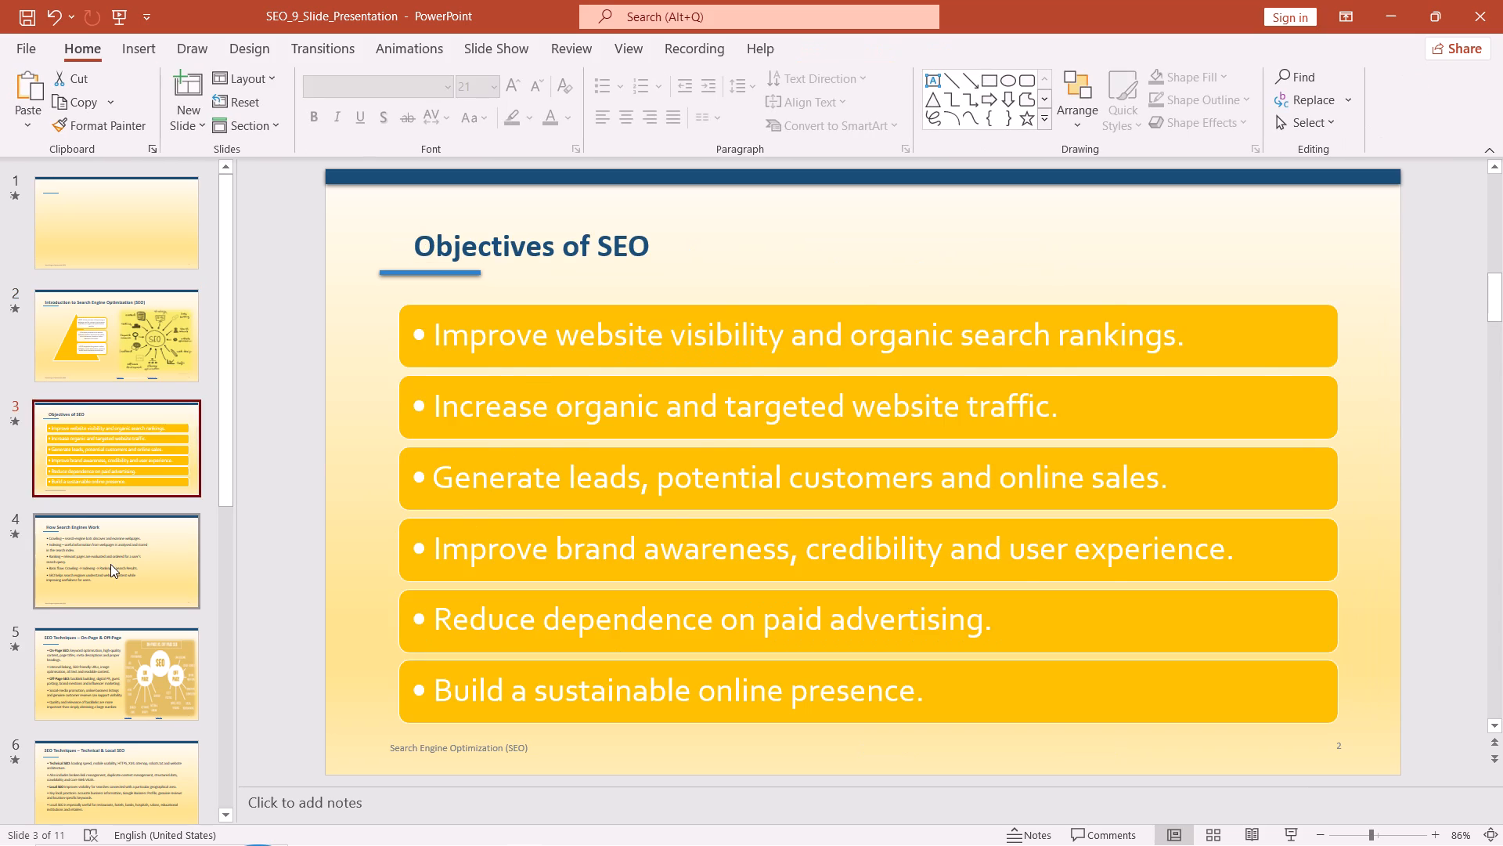
left_click(110, 564)
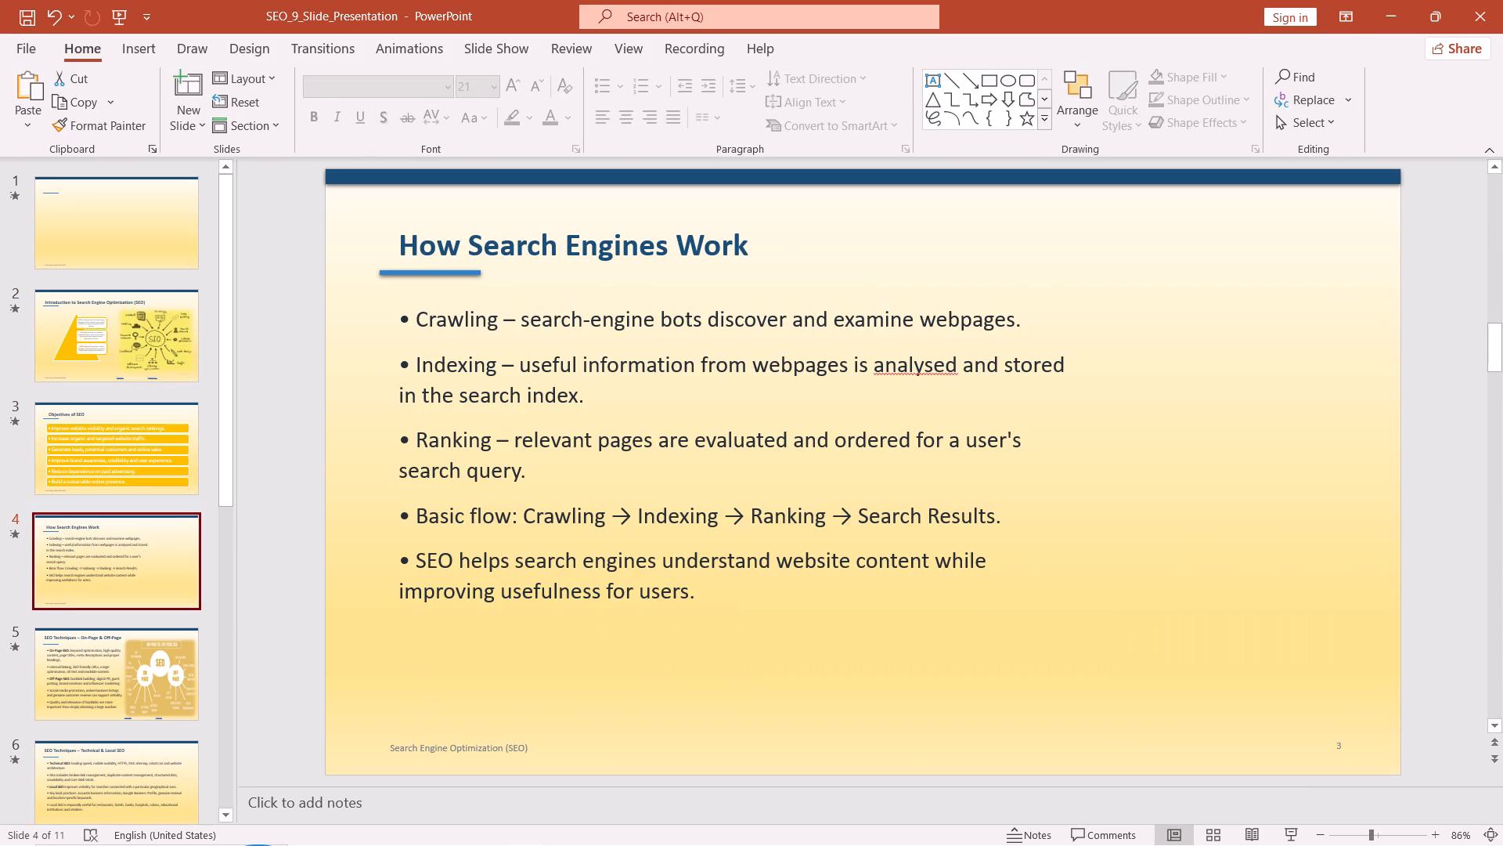
left_click_drag(415, 312, 695, 626)
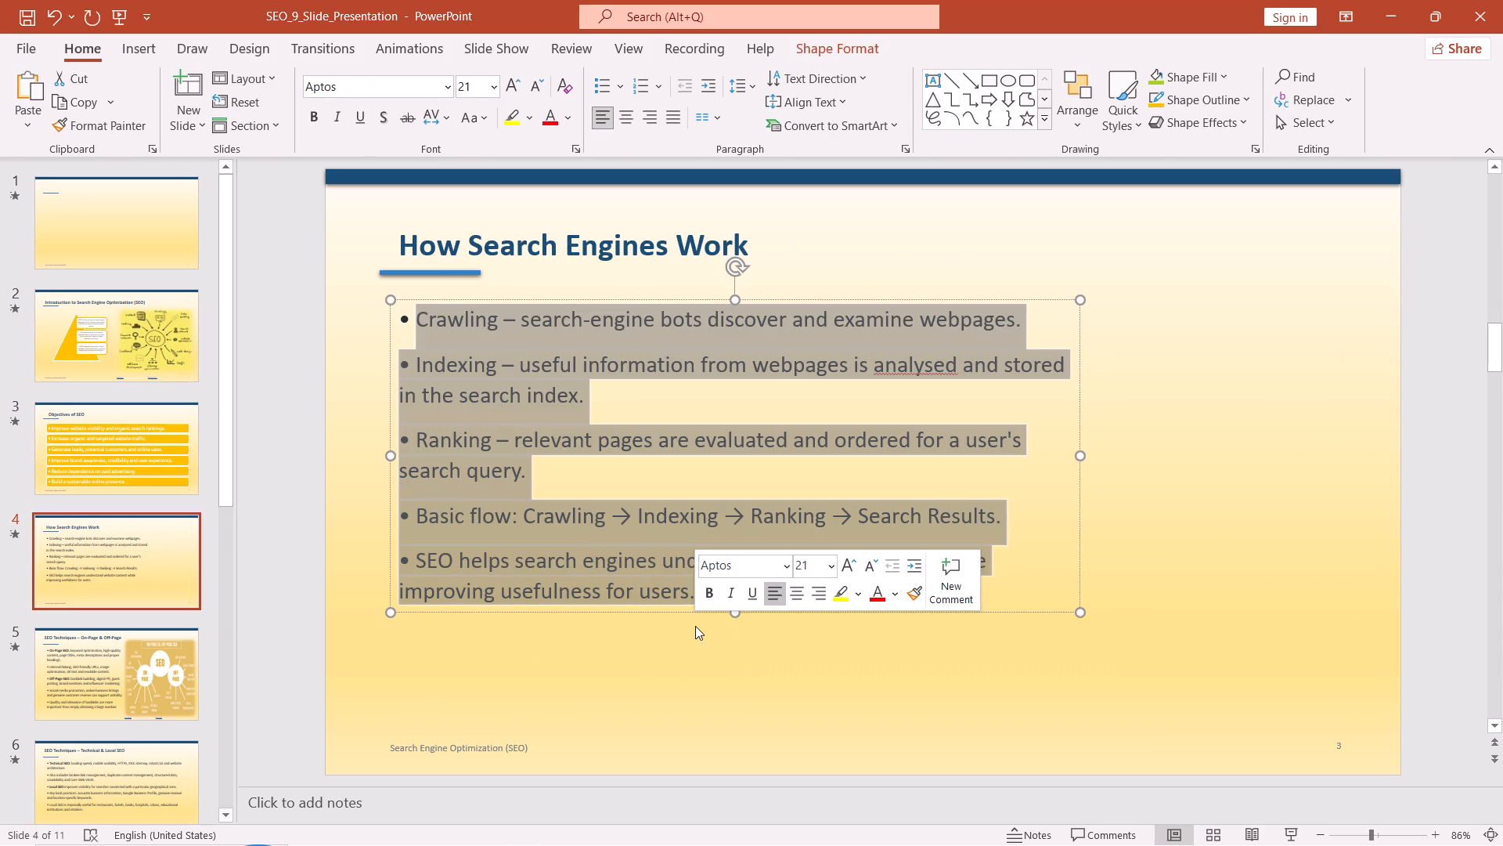
right_click(646, 439)
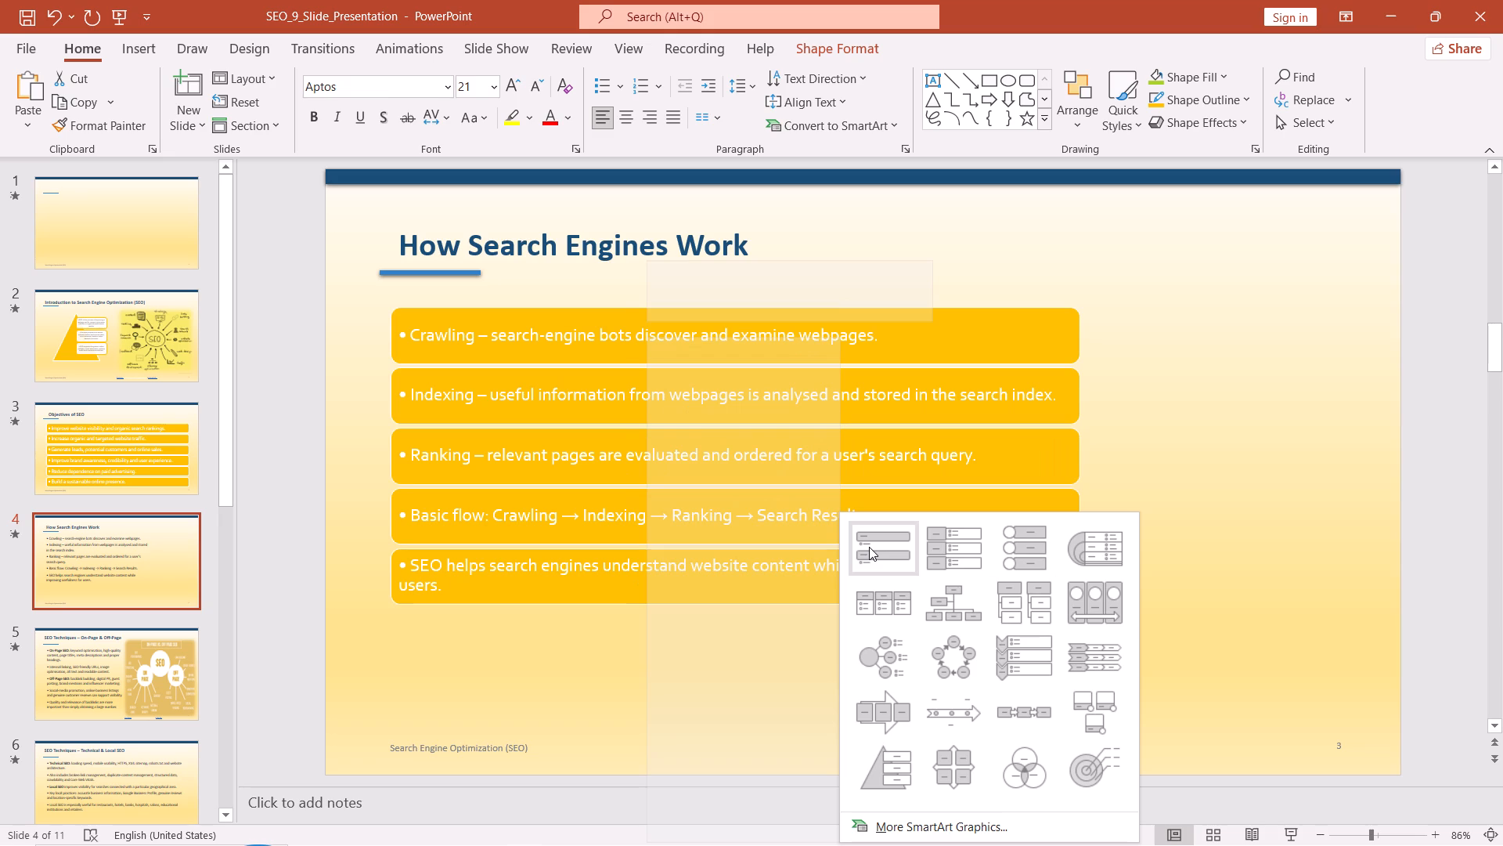
left_click(869, 547)
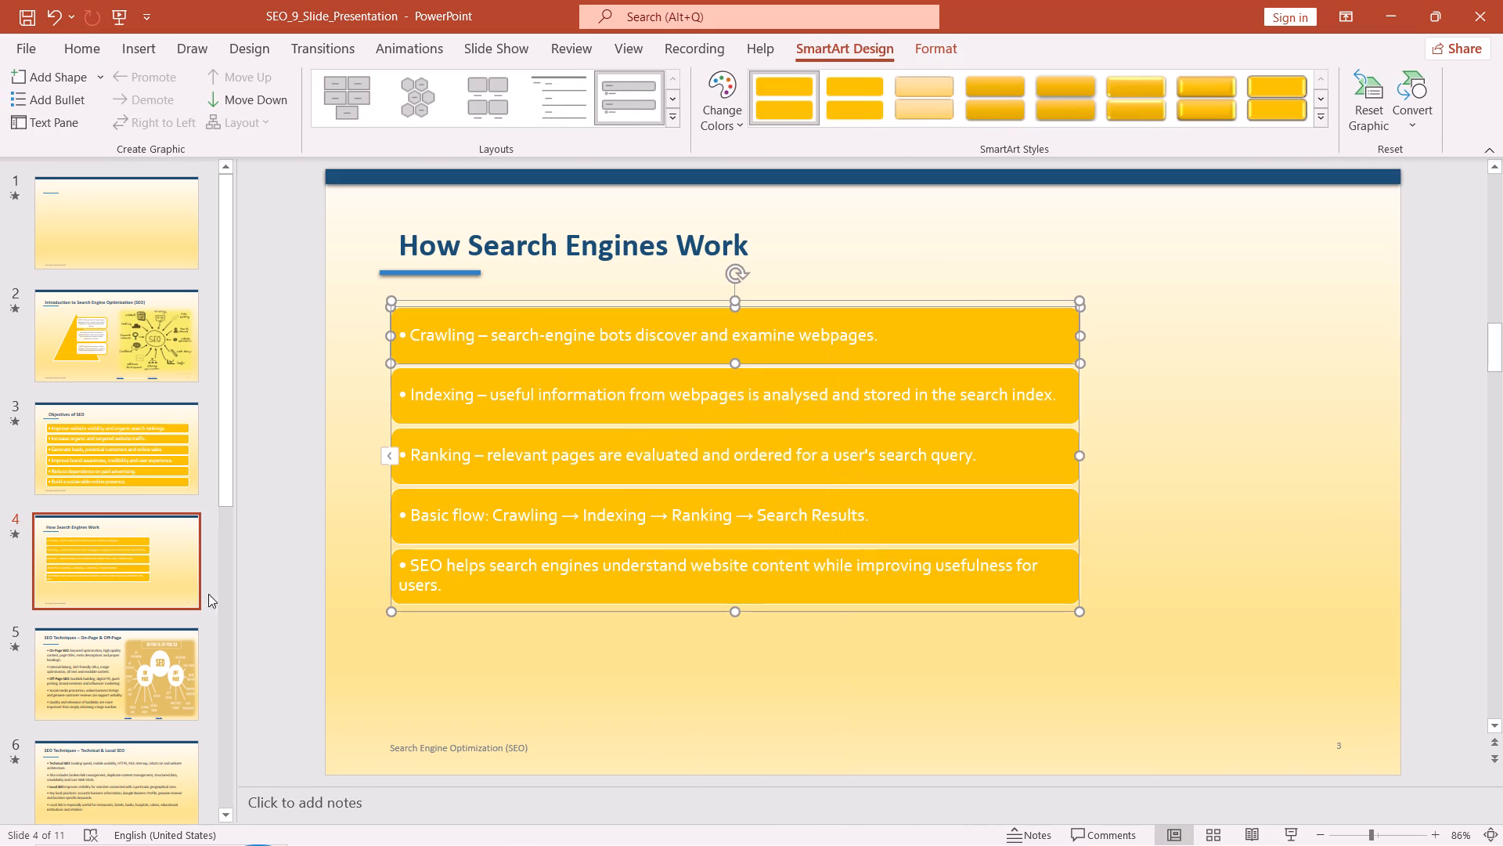
Convert the bullet list on the "SEO Techniques – On-Page & Off-Page" slide to a Vertical Bullet List SmartArt graphic.
scroll(157, 608, "down", 2)
left_click(134, 577)
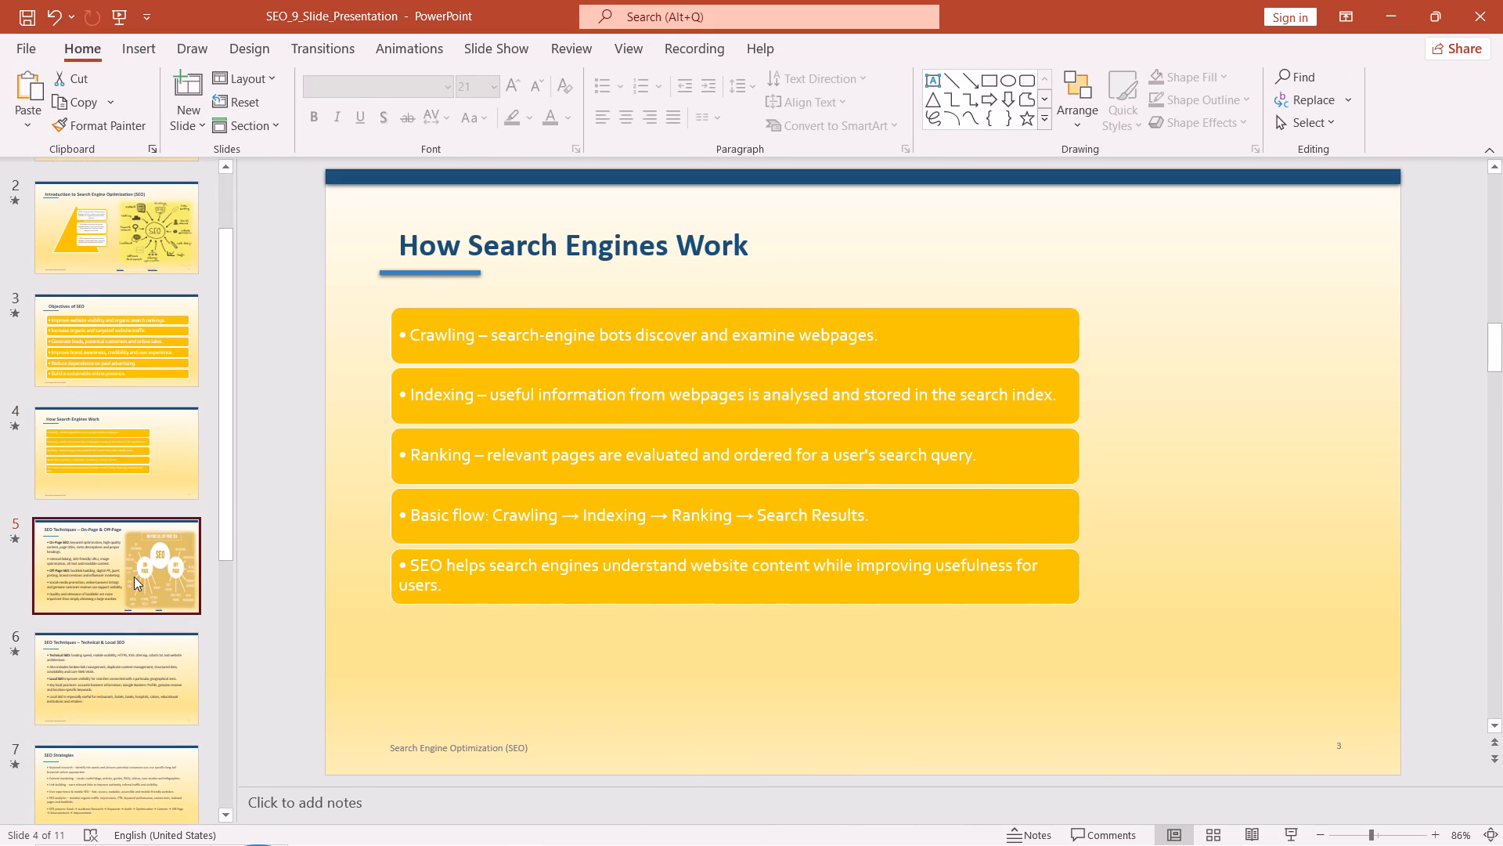
left_click_drag(417, 306, 825, 776)
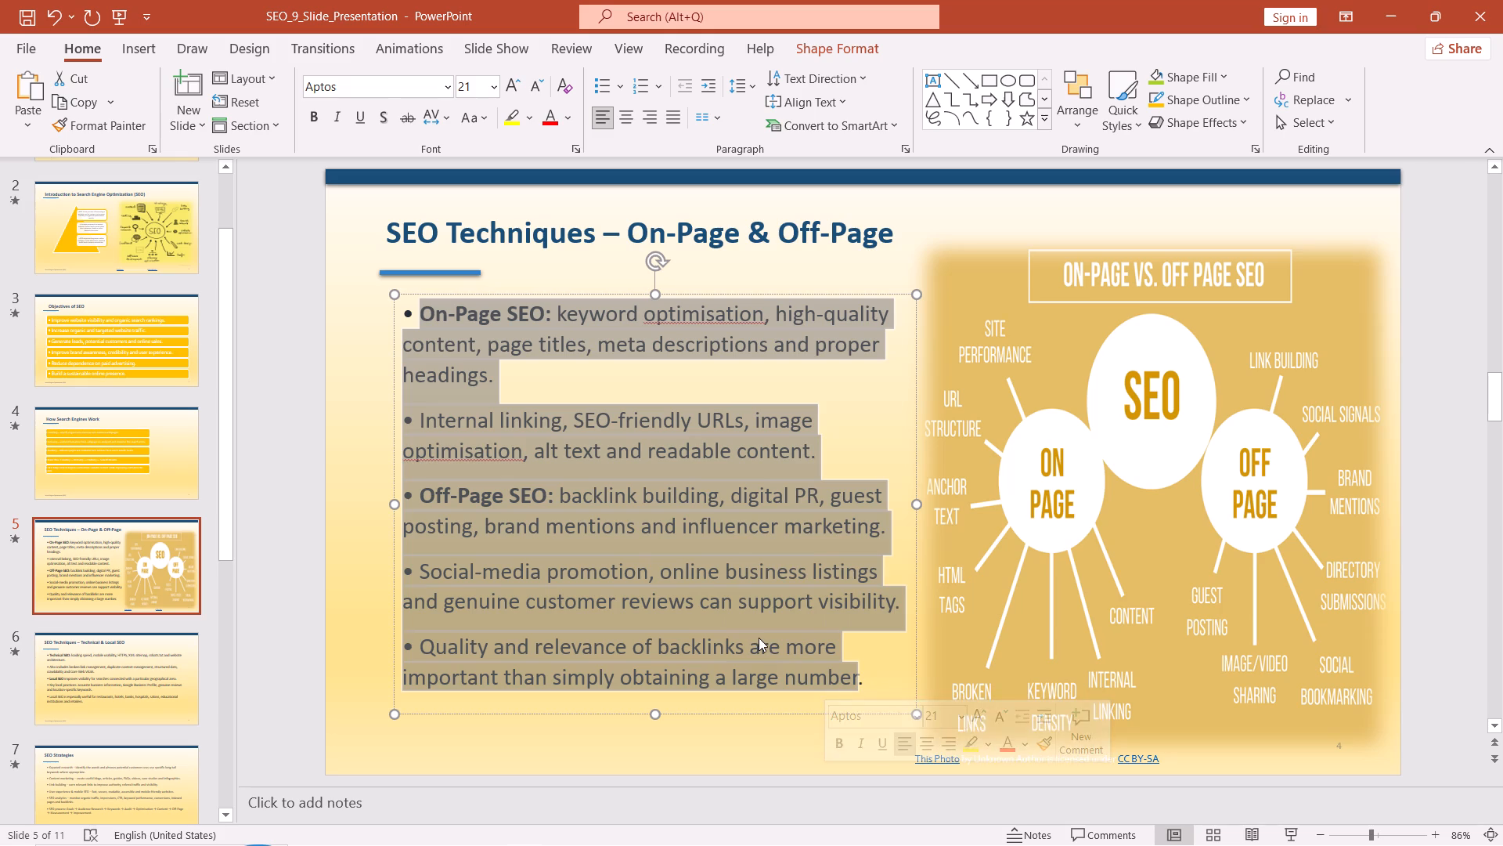
right_click(759, 638)
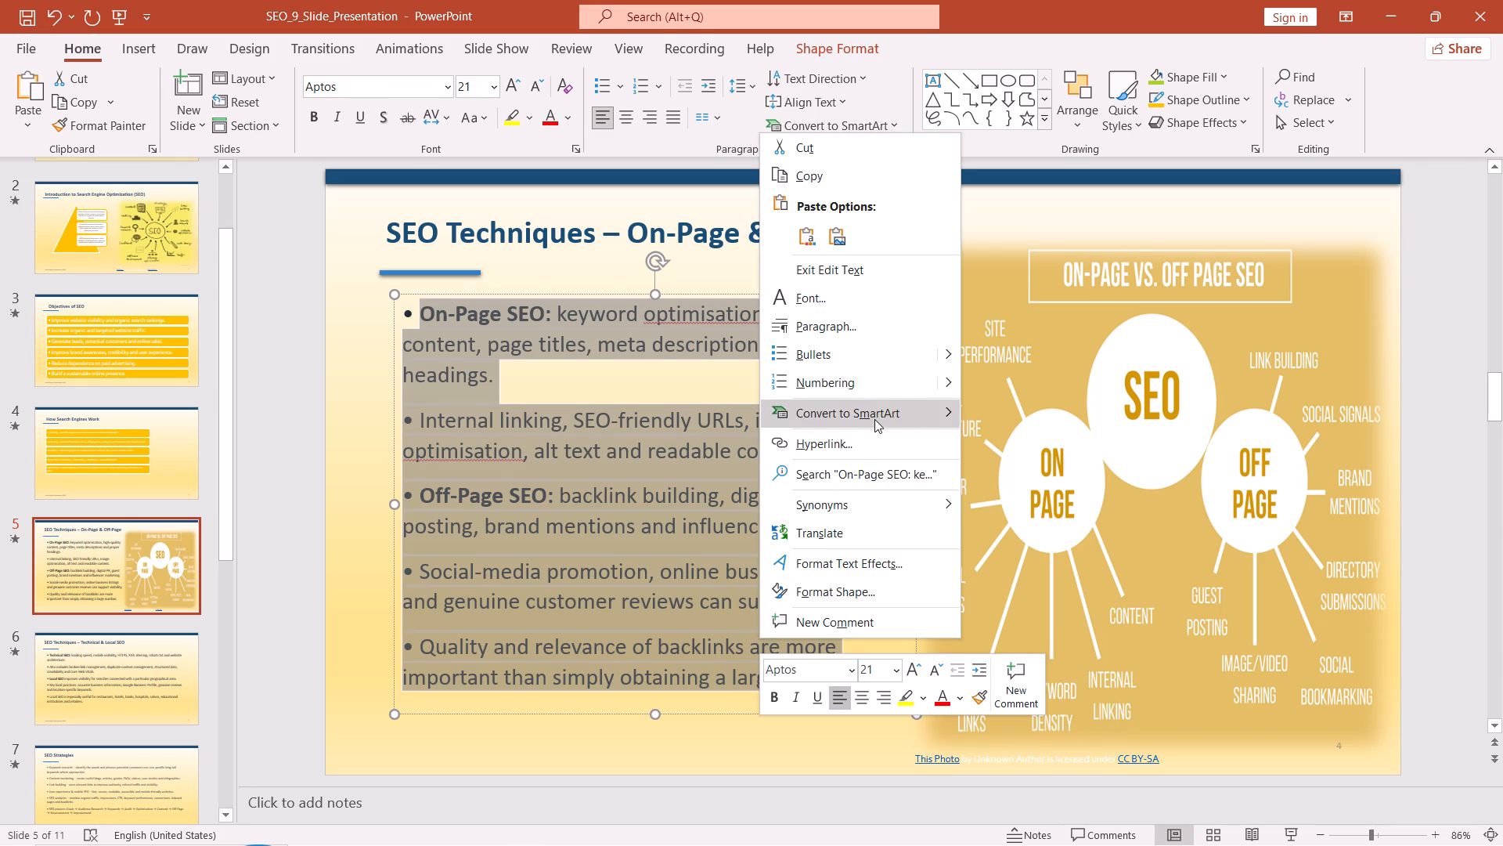
left_click(874, 418)
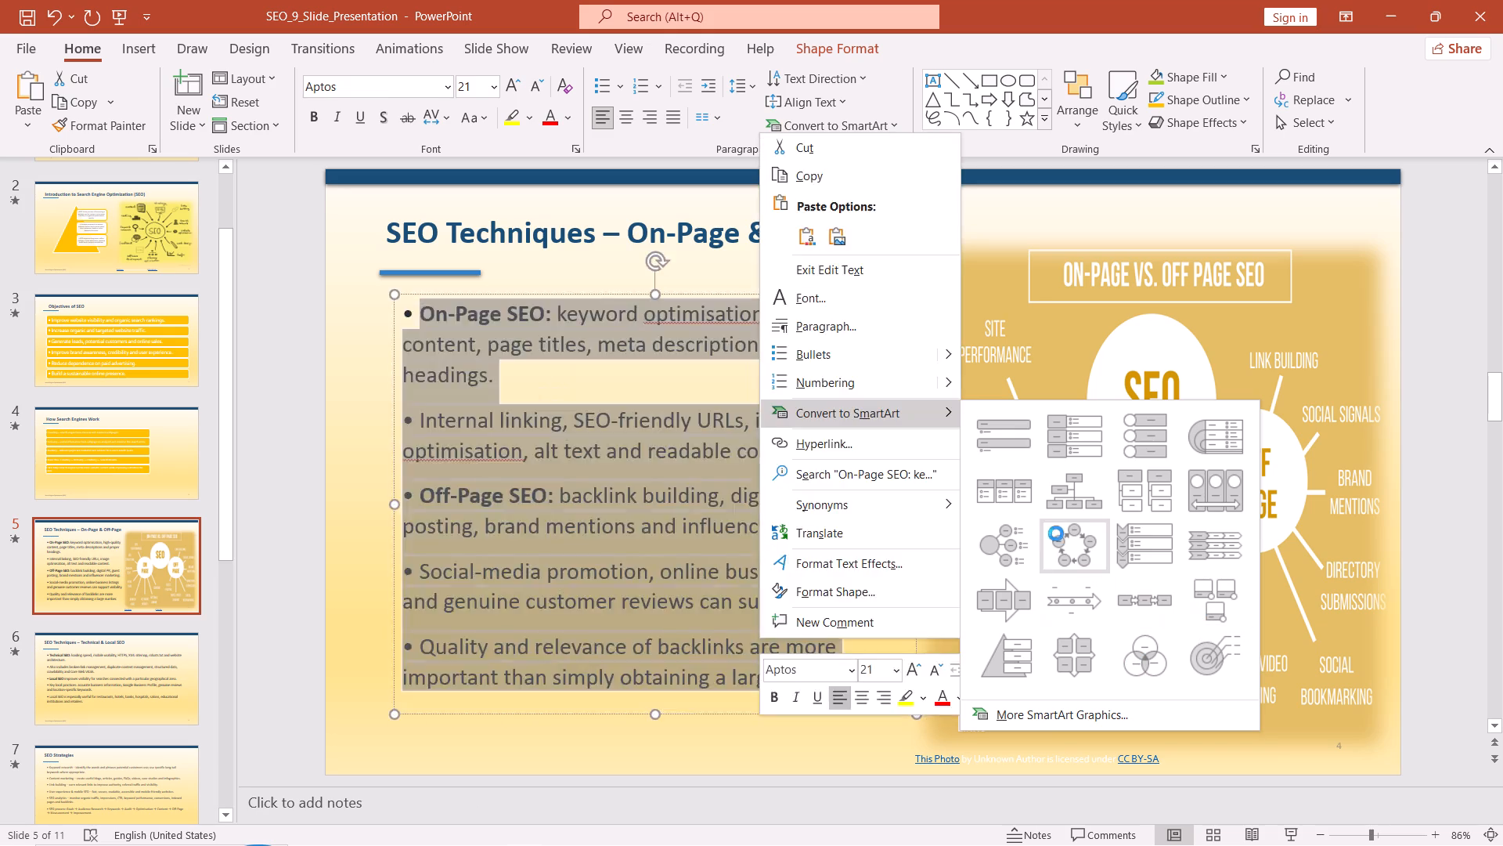
left_click(1010, 445)
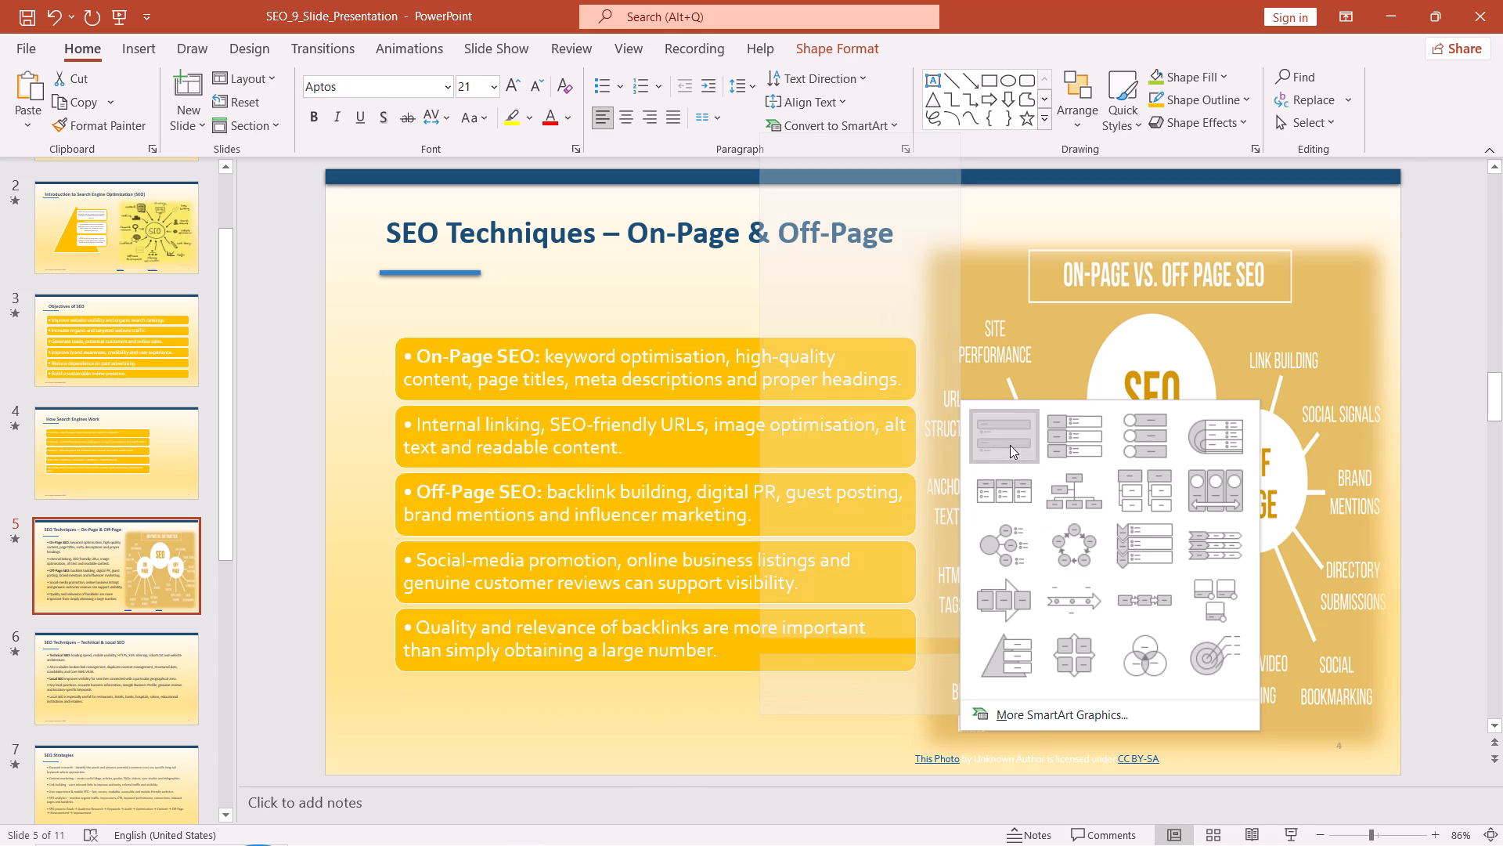
Browse the full set of SmartArt layouts and convert the "SEO Techniques – Technical & Local SEO" bullets to a Vertical Bullet List graphic.
scroll(124, 424, "down", 3)
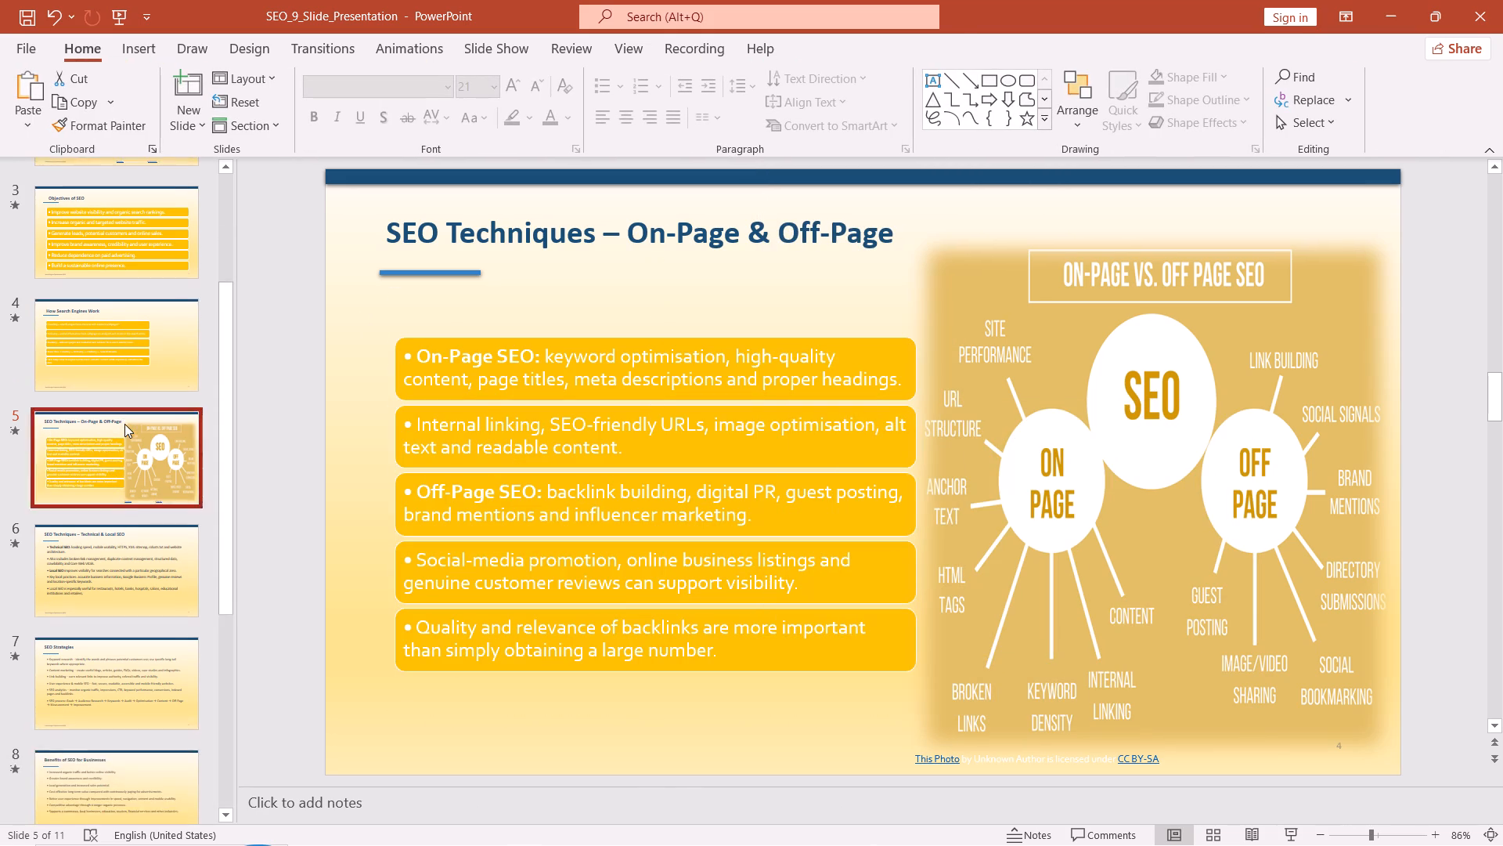
scroll(124, 424, "down", 1)
left_click(102, 498)
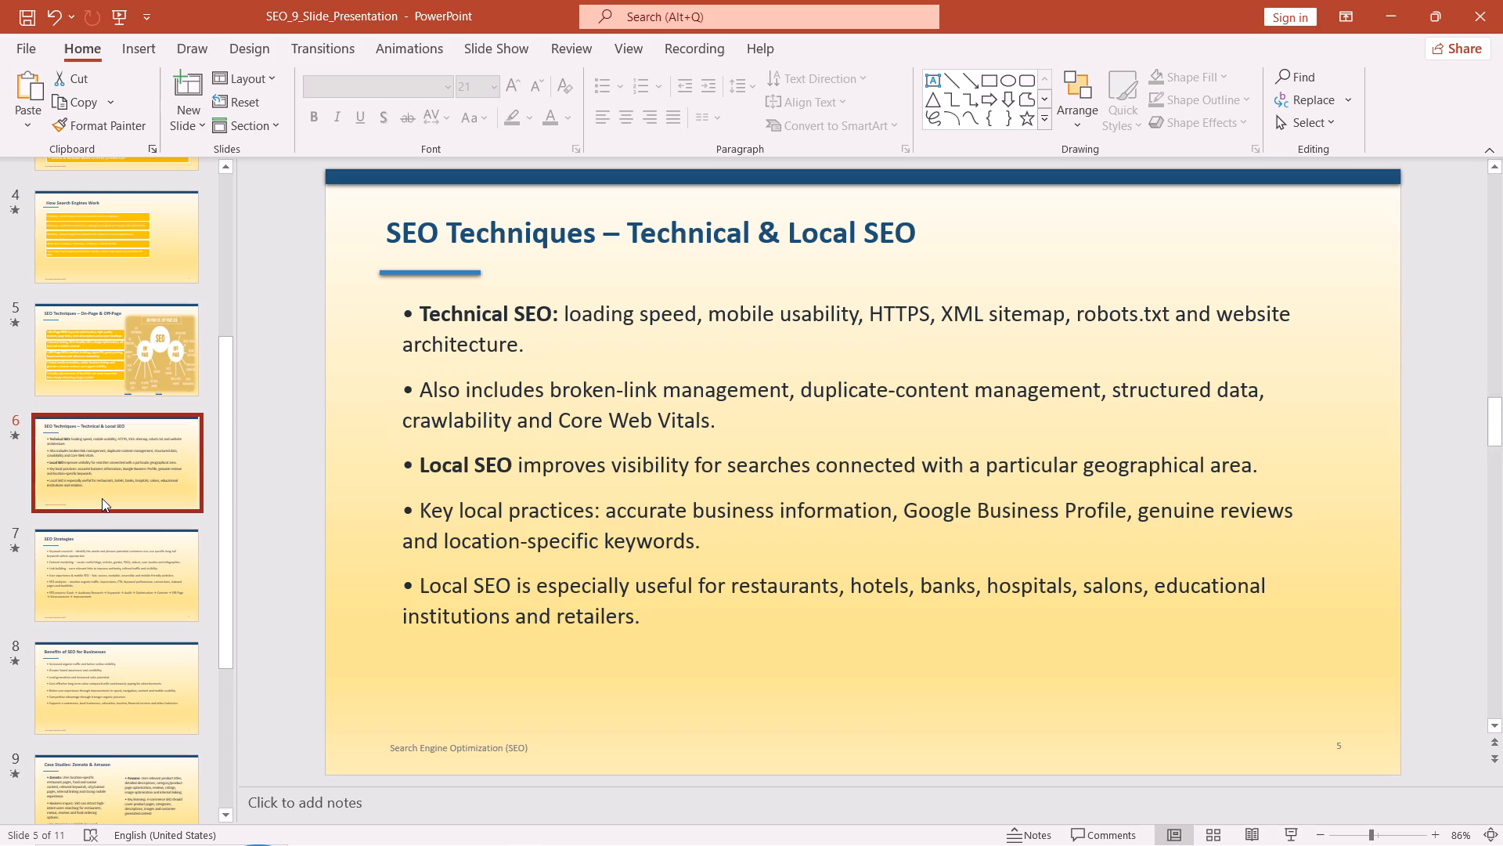
left_click_drag(421, 307, 604, 575)
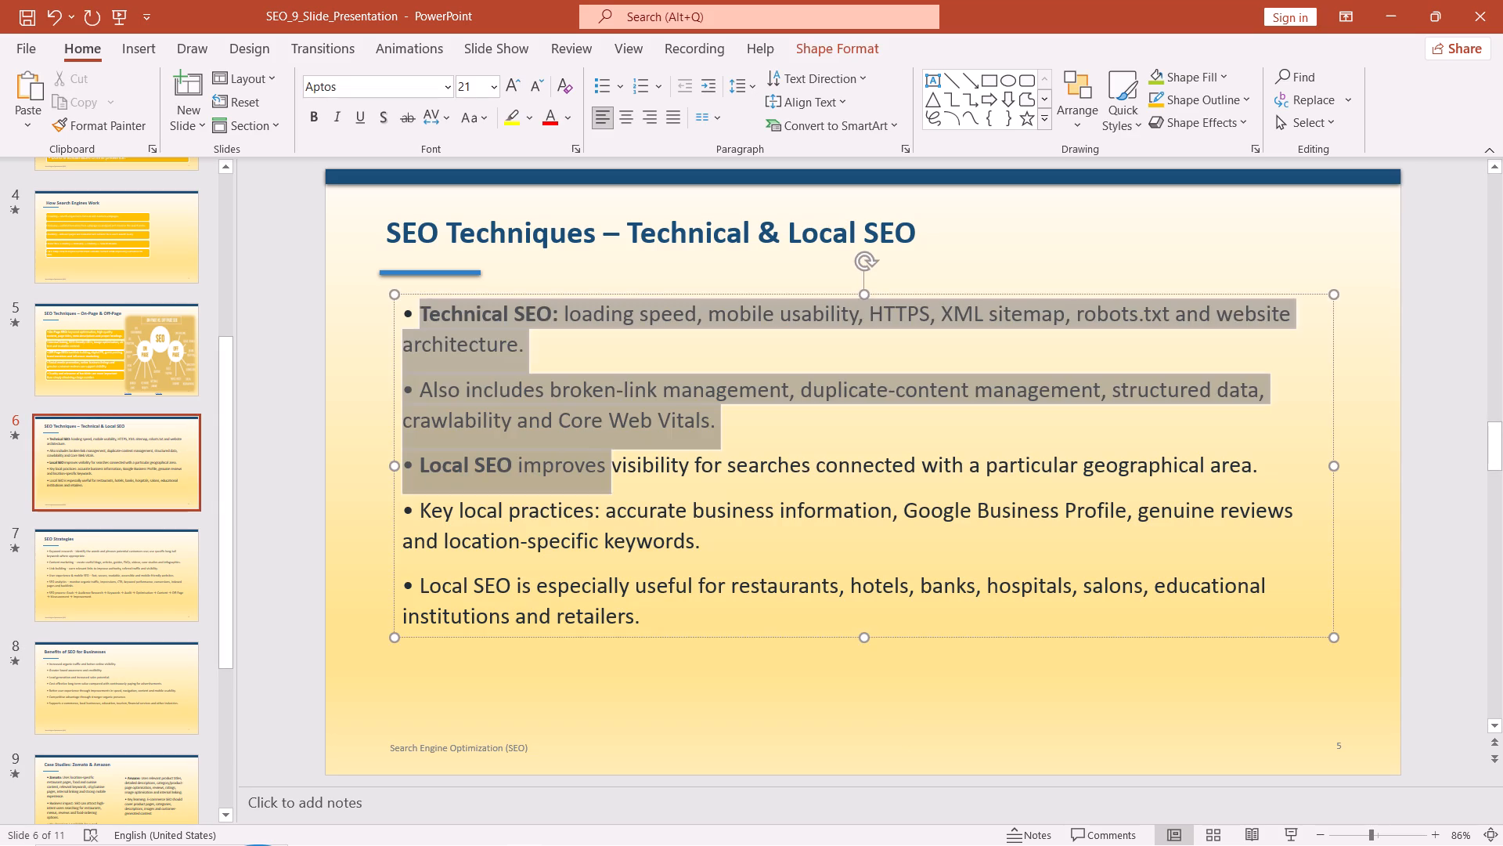
left_click_drag(604, 575, 684, 705)
right_click(656, 532)
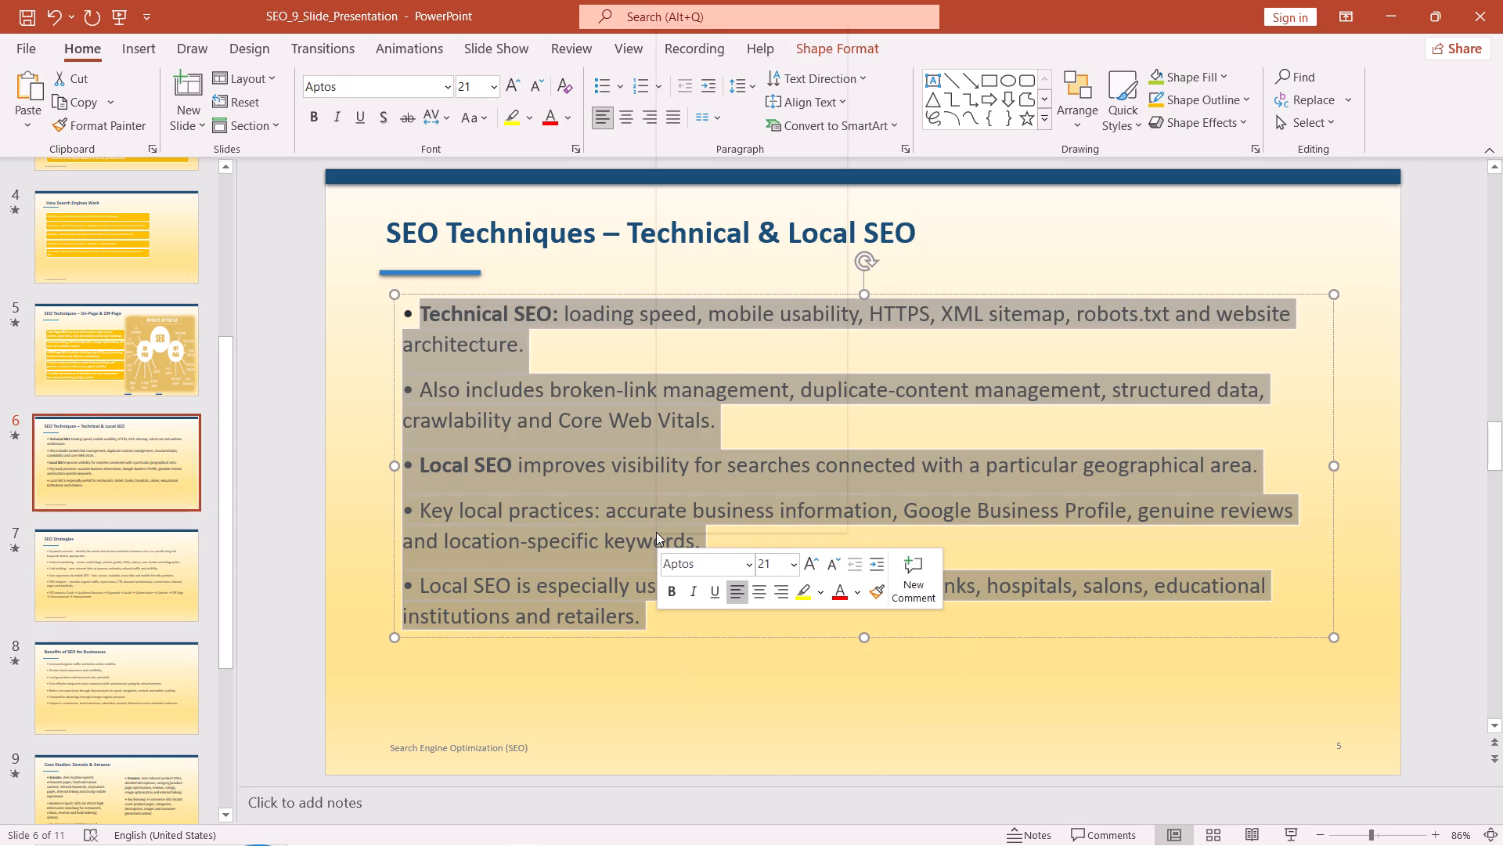
left_click(813, 313)
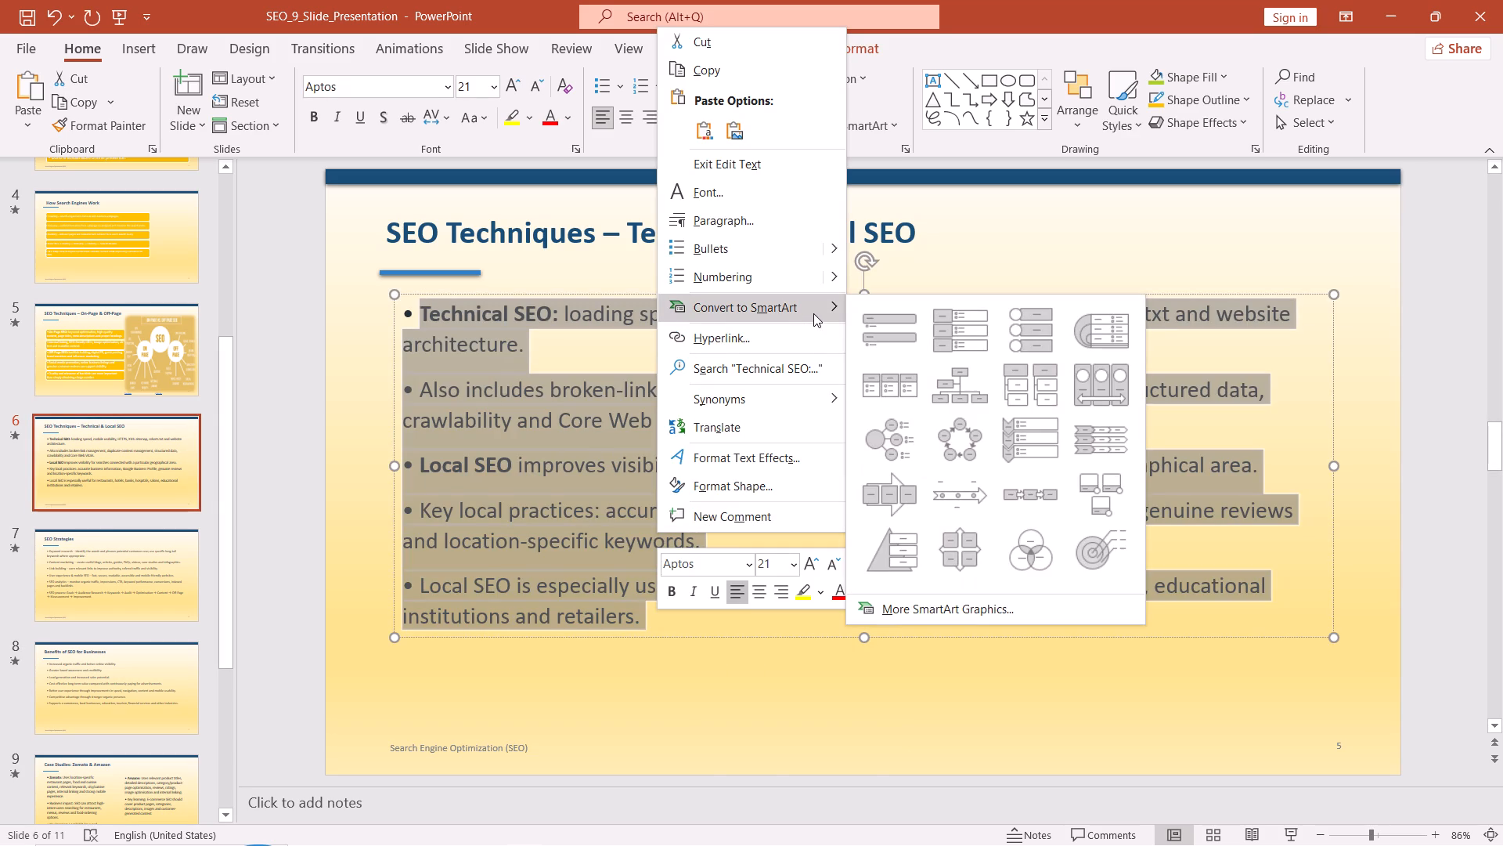
left_click(957, 603)
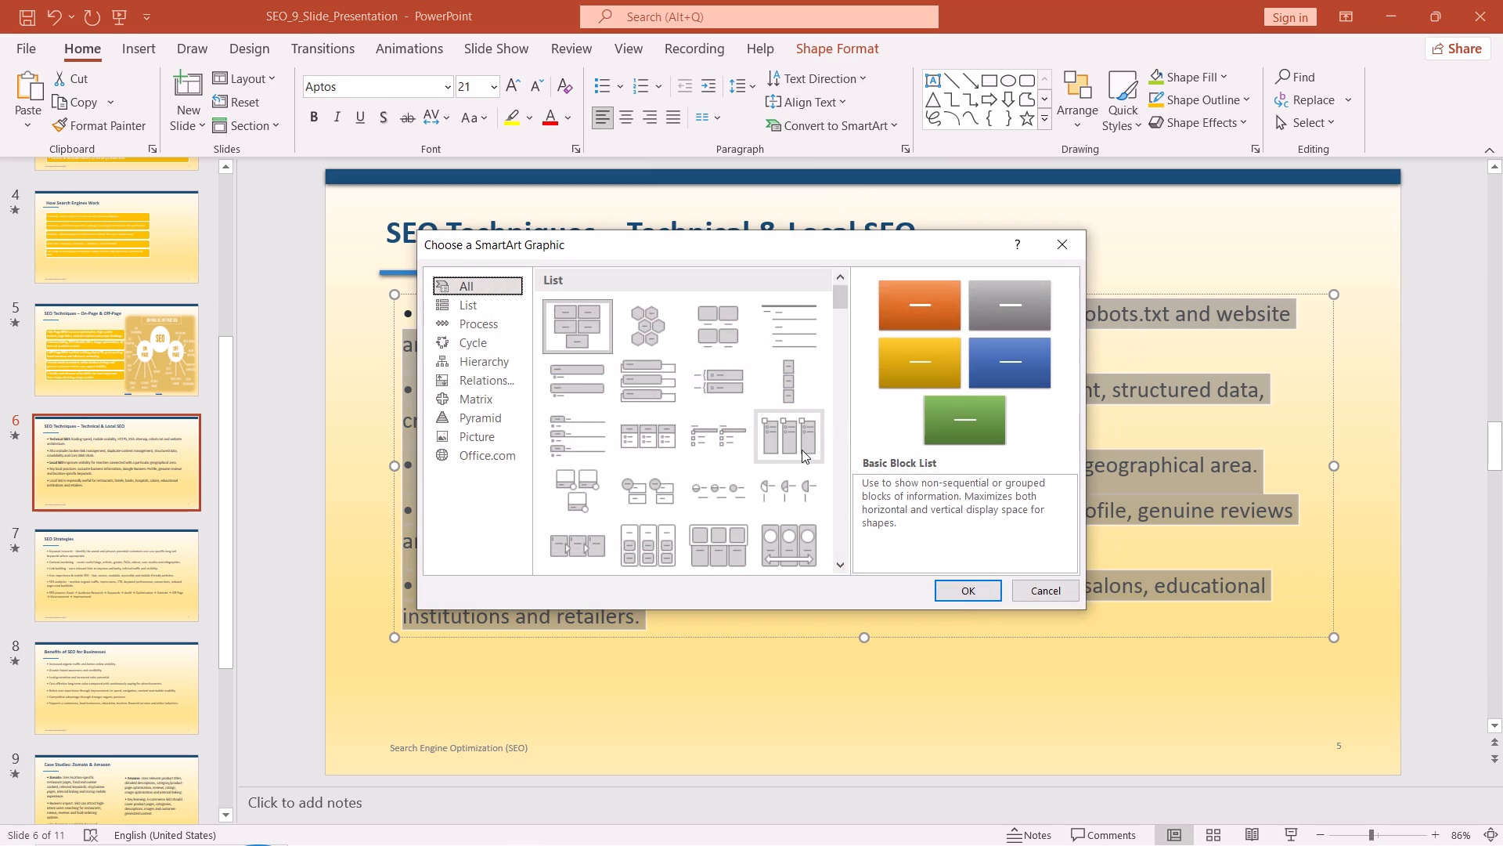
scroll(802, 450, "down", 1)
left_click(470, 310)
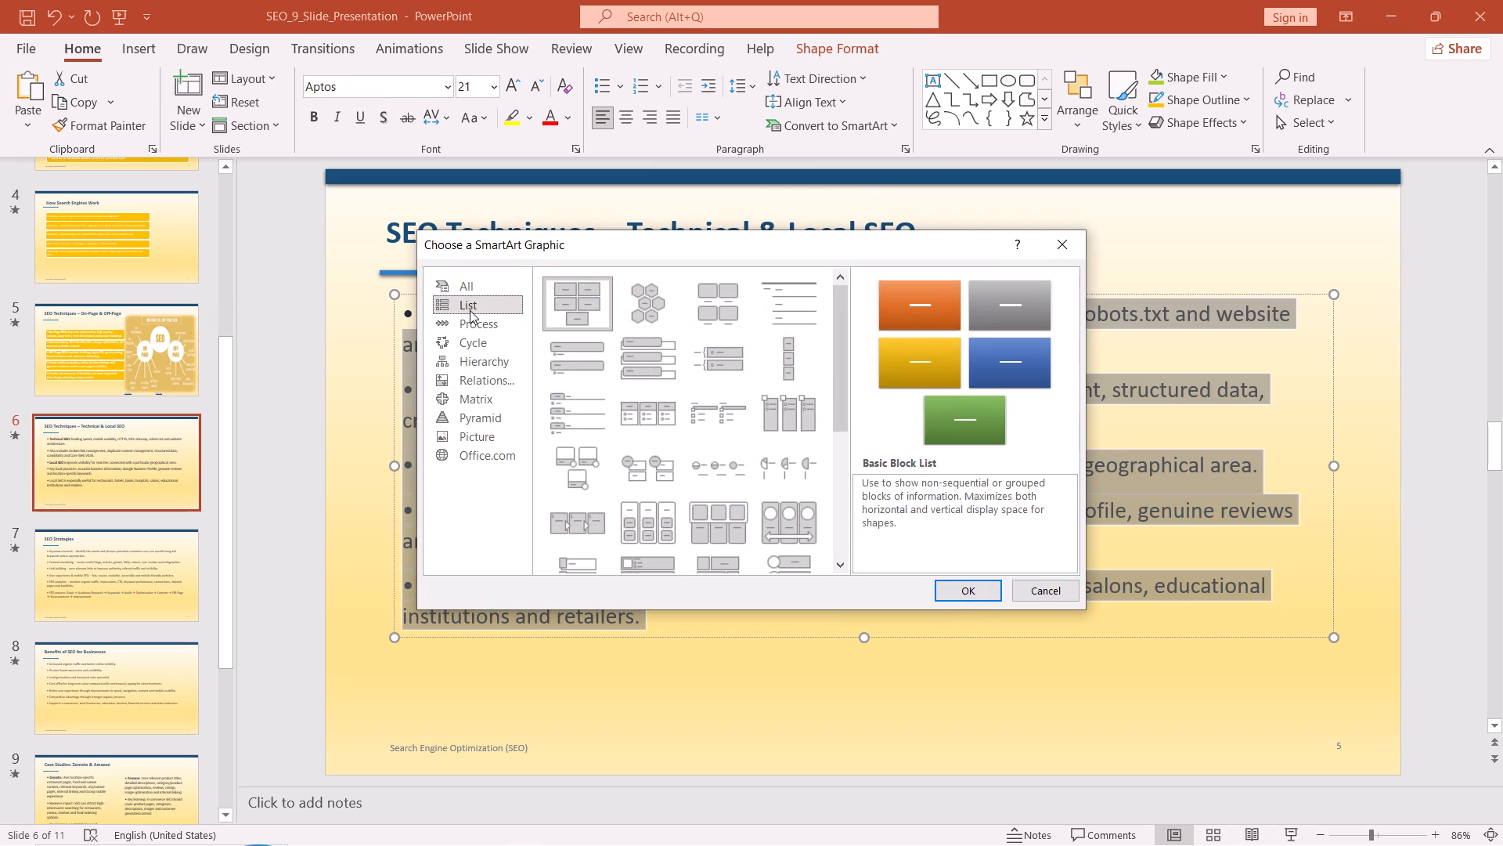
left_click(473, 332)
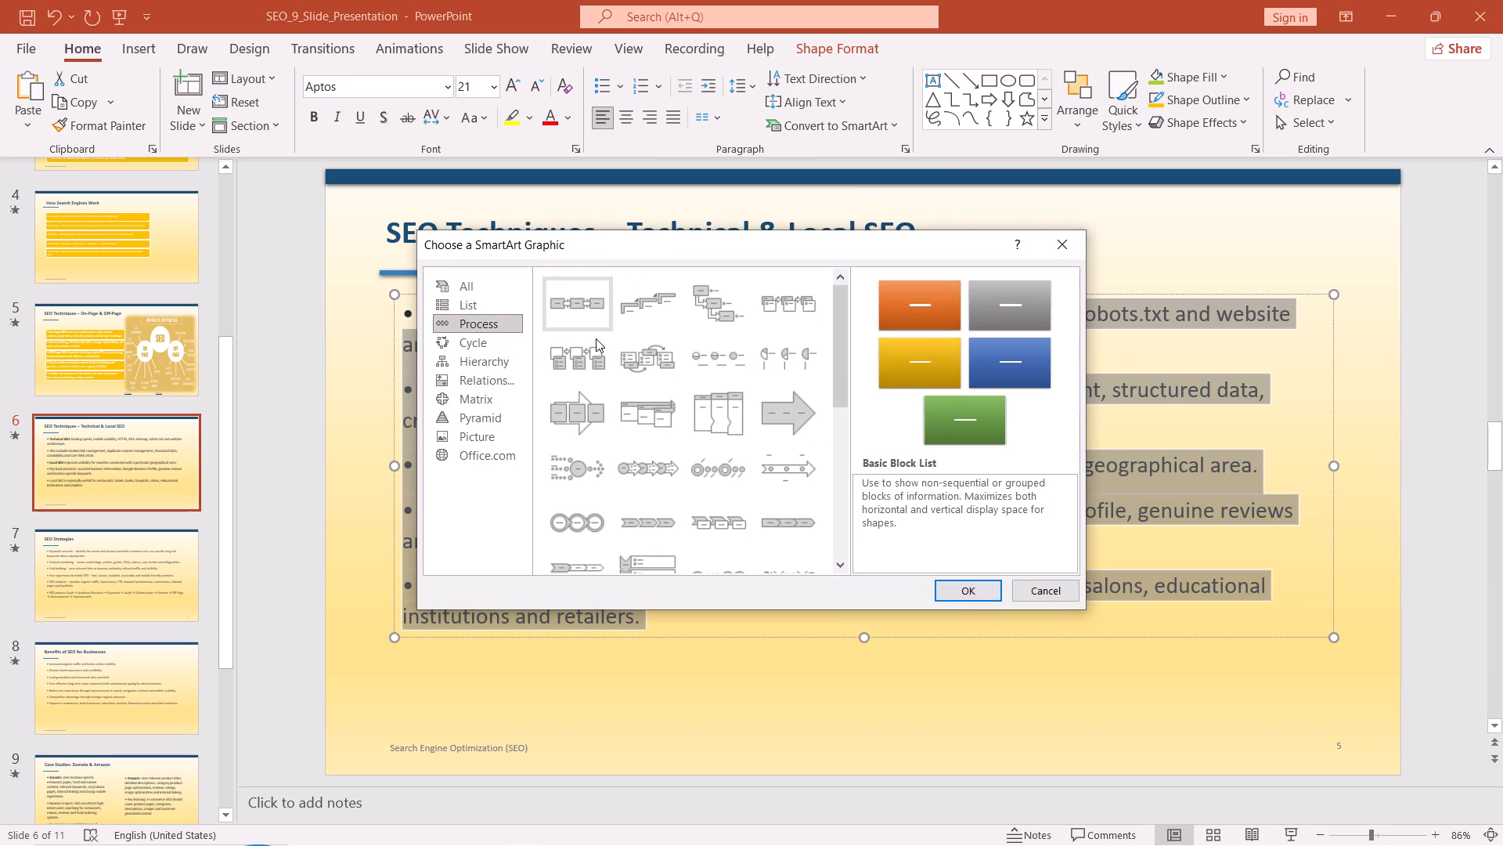
left_click(572, 399)
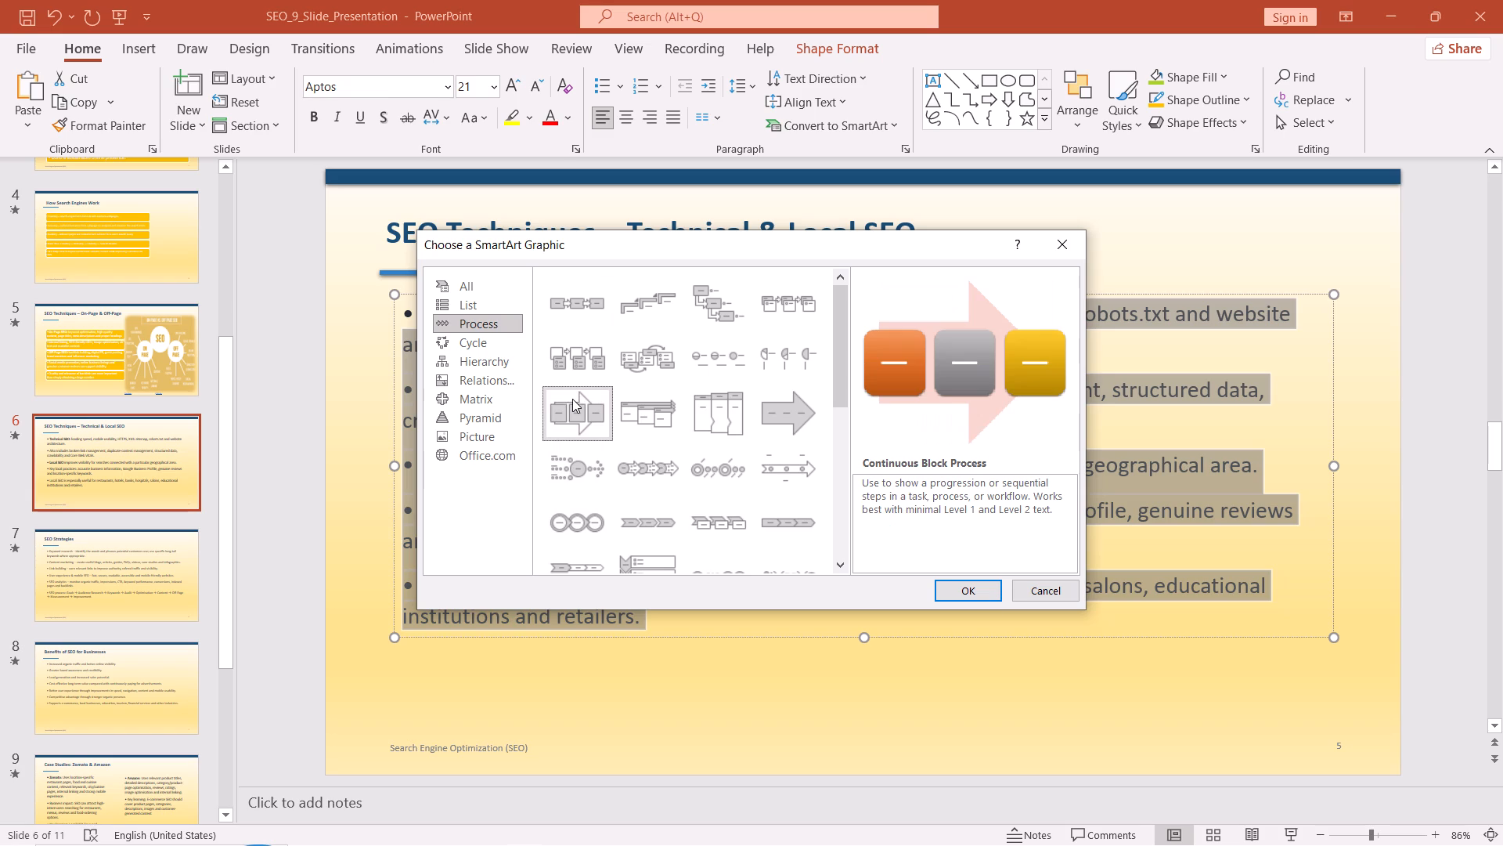
left_click(481, 379)
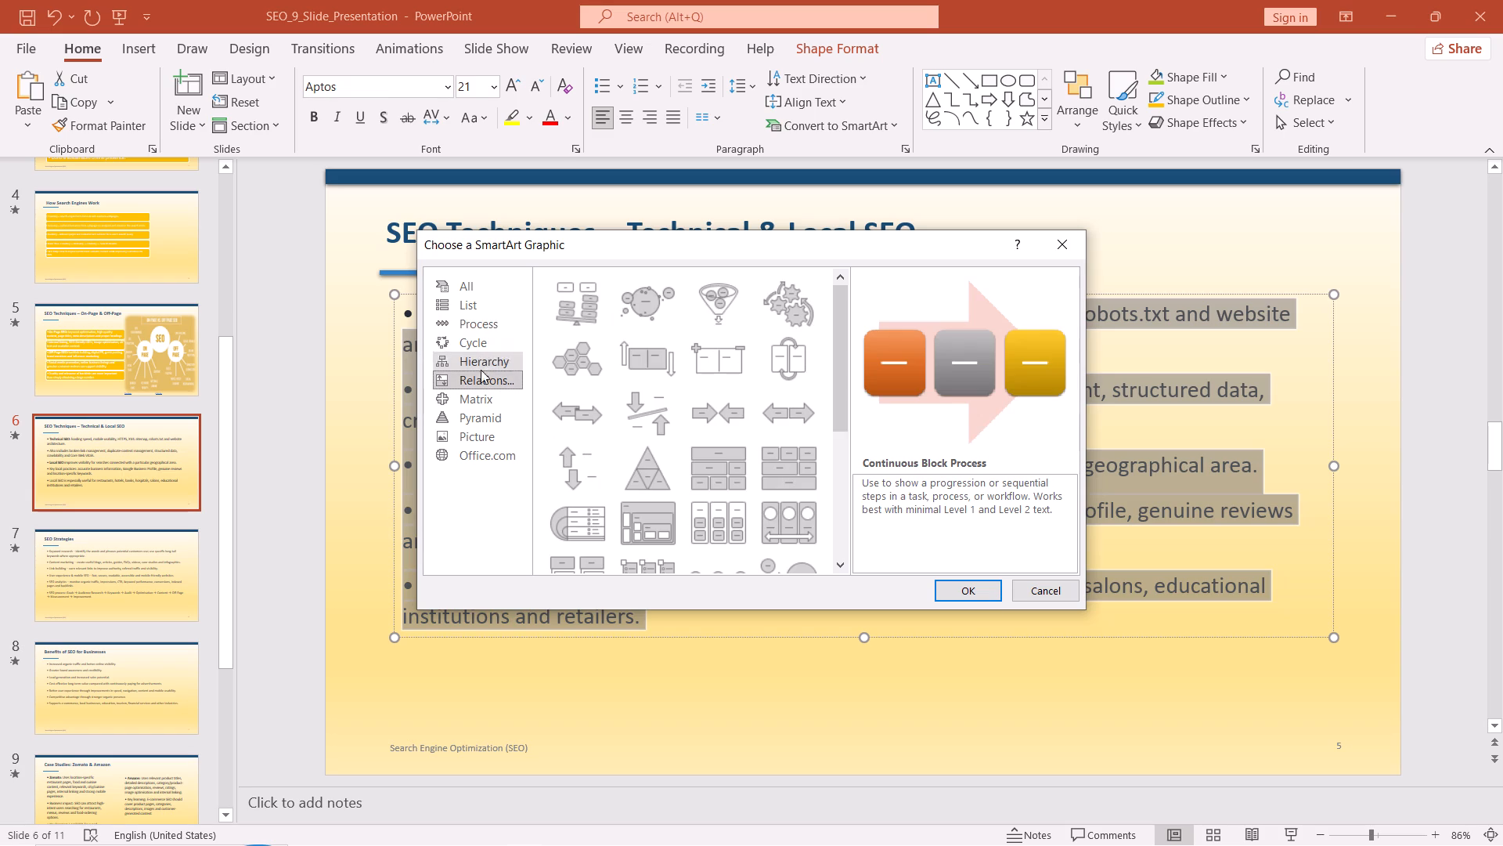
left_click(492, 355)
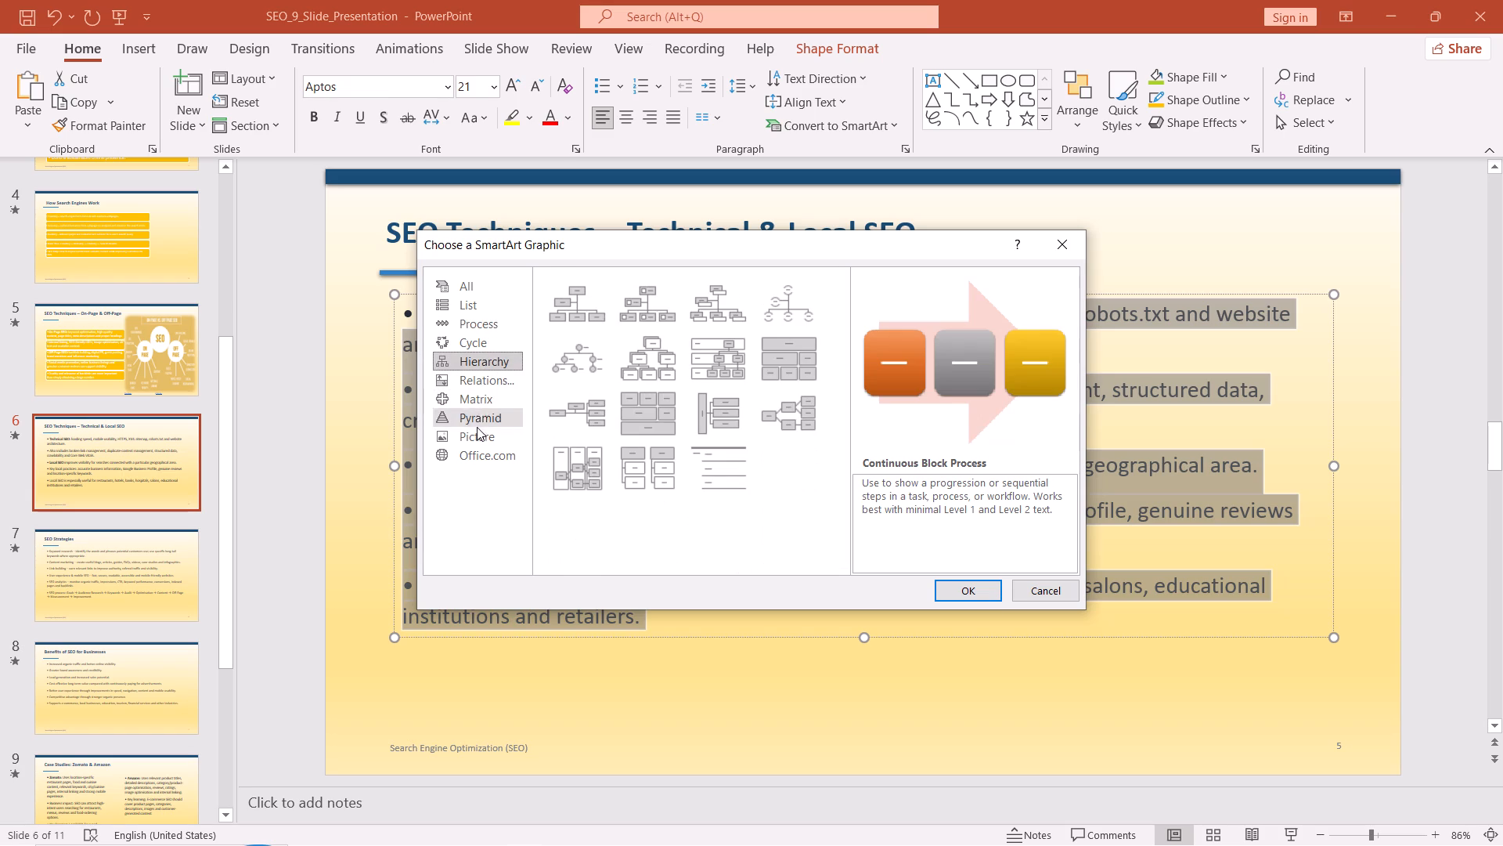
left_click(476, 440)
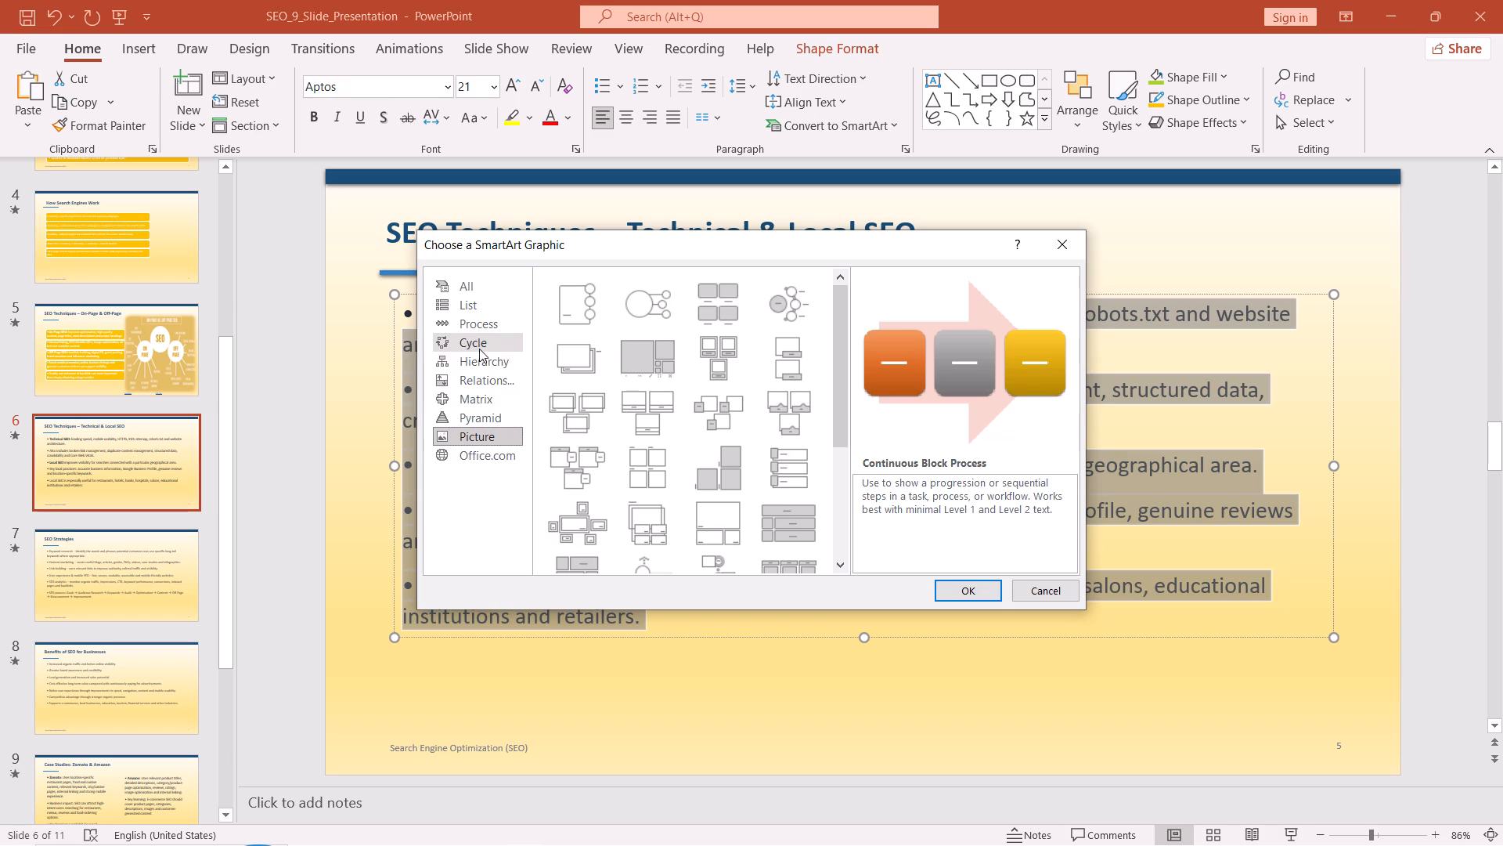
left_click(487, 300)
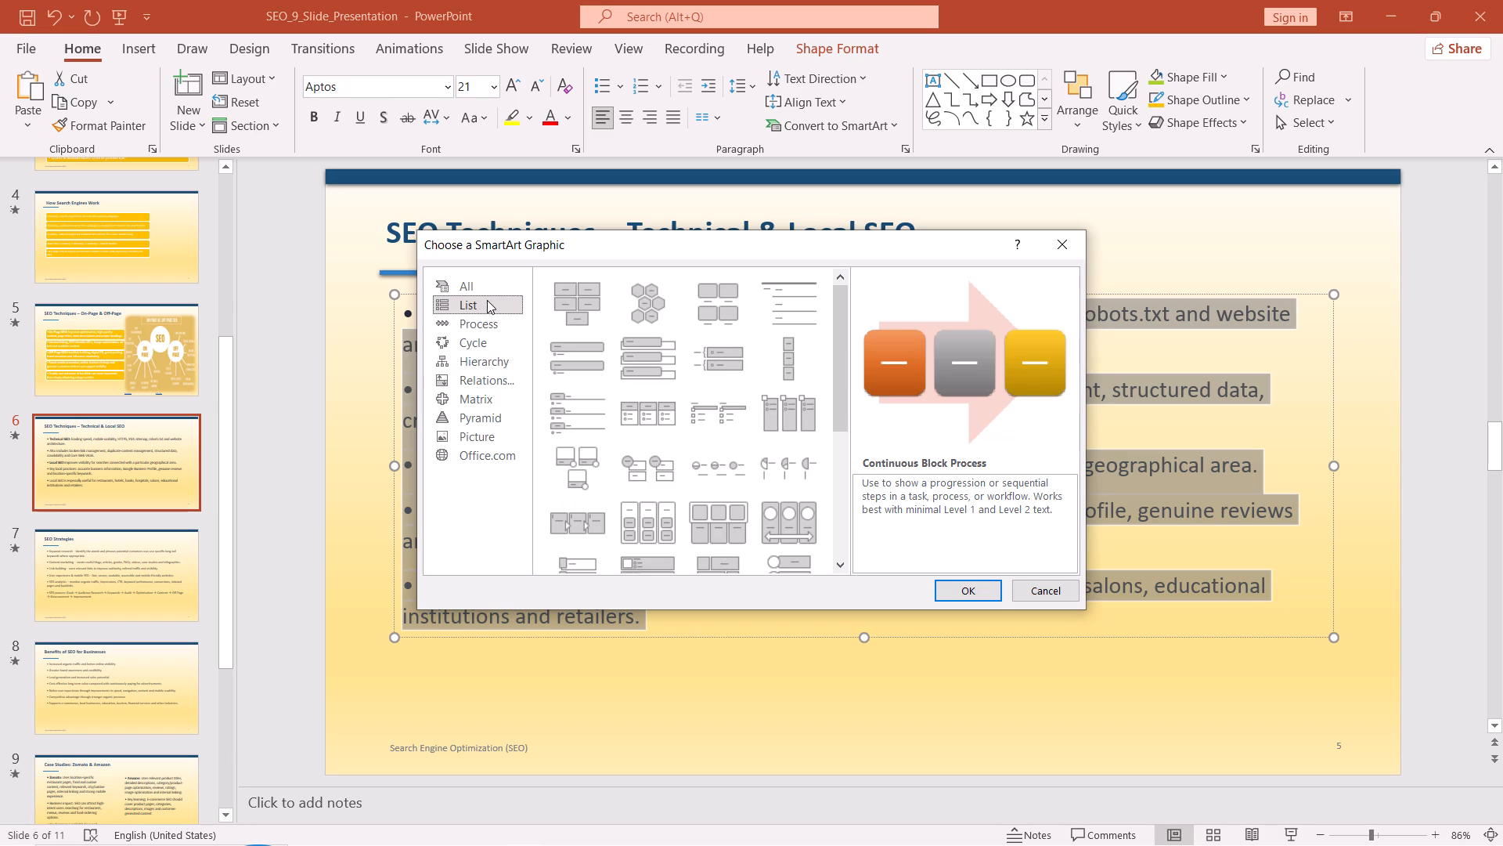
left_click(583, 372)
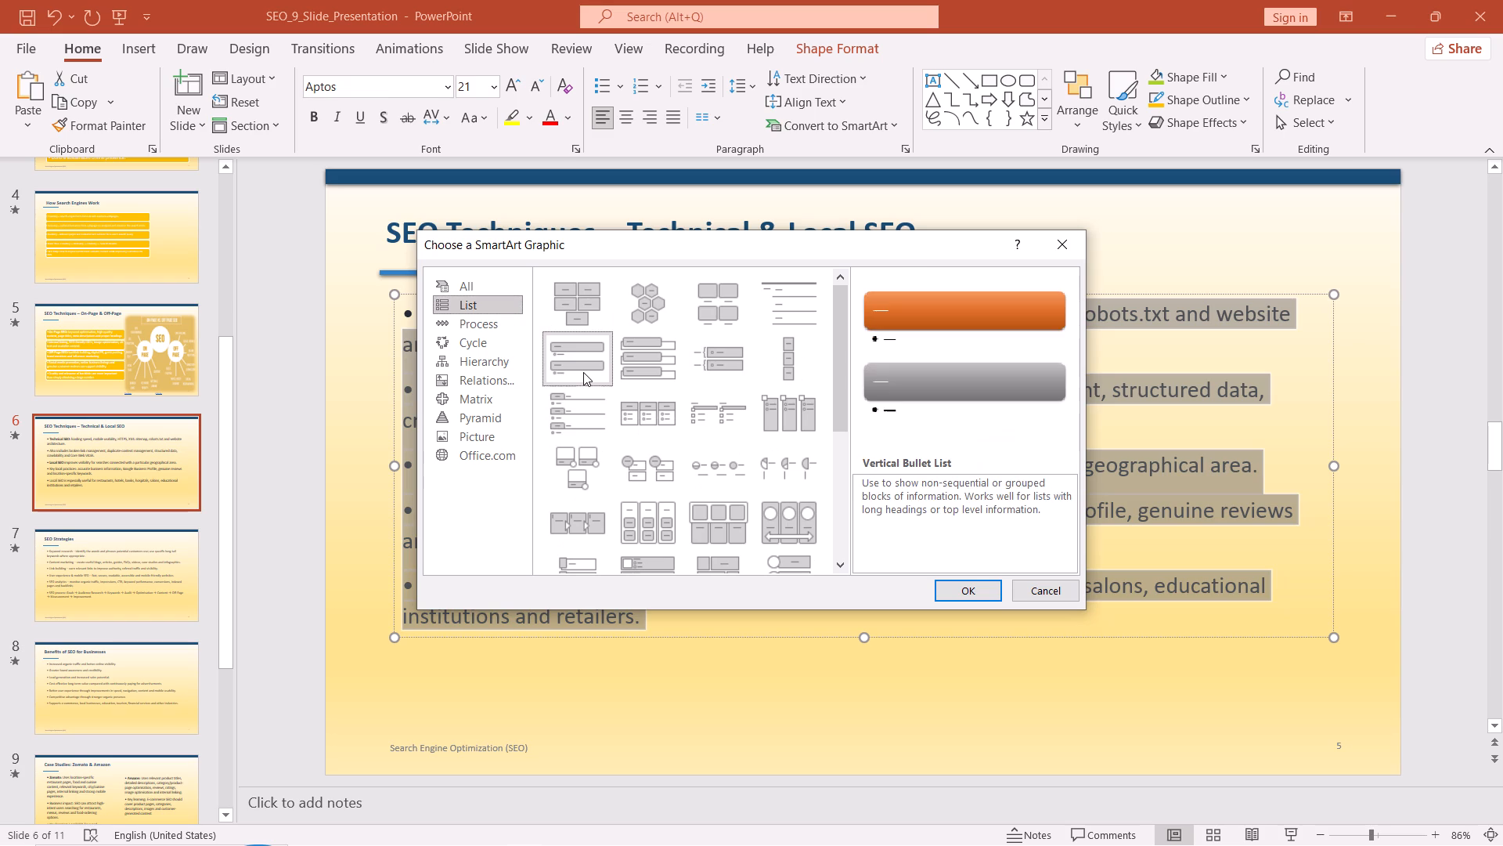
left_click(950, 595)
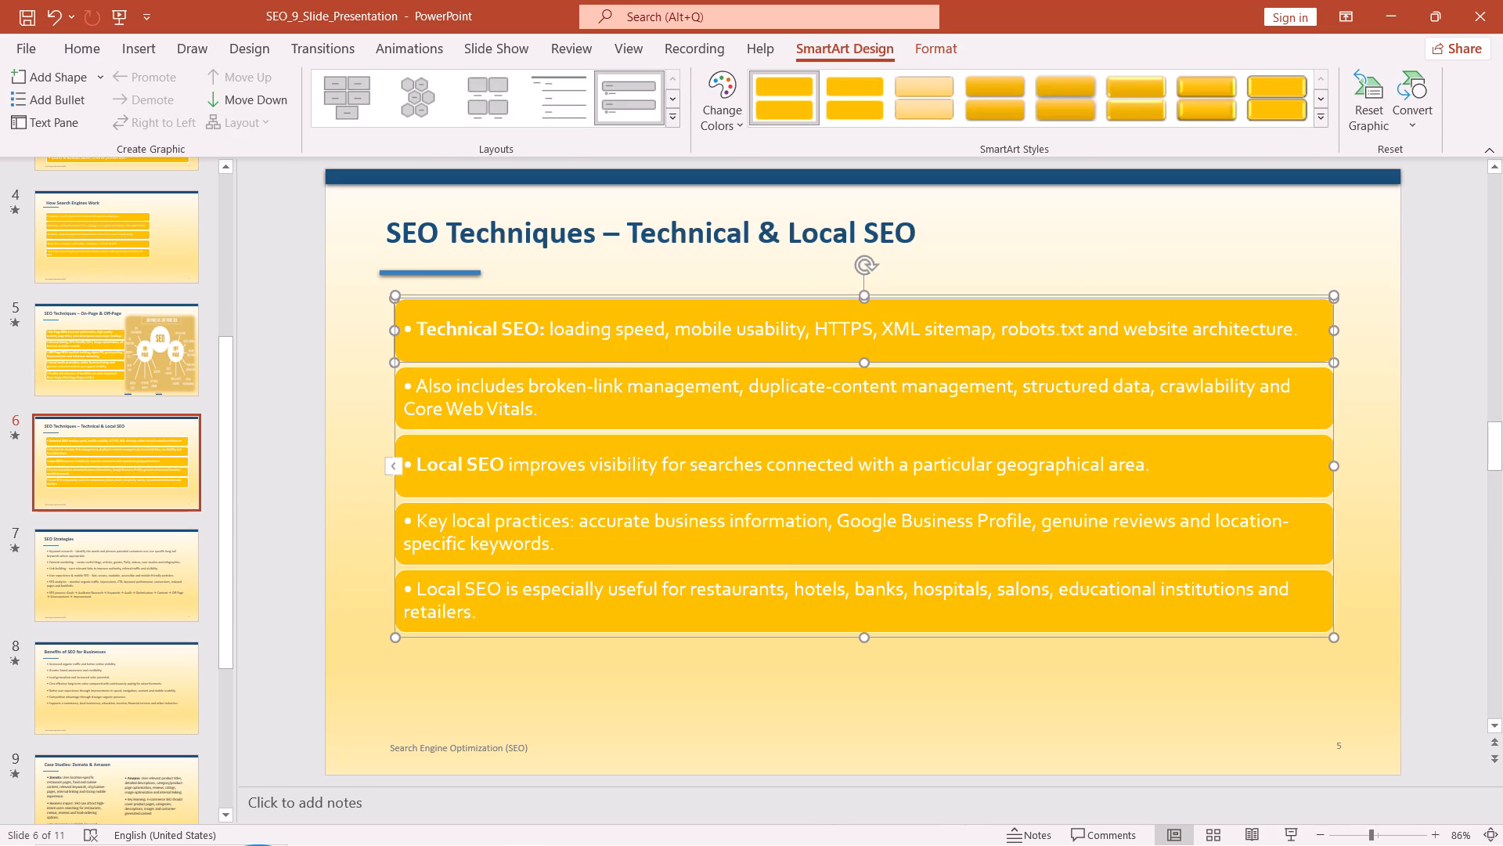
Convert the bullet list on the "SEO Strategies" slide to a Vertical Bullet List SmartArt graphic.
double_click(153, 546)
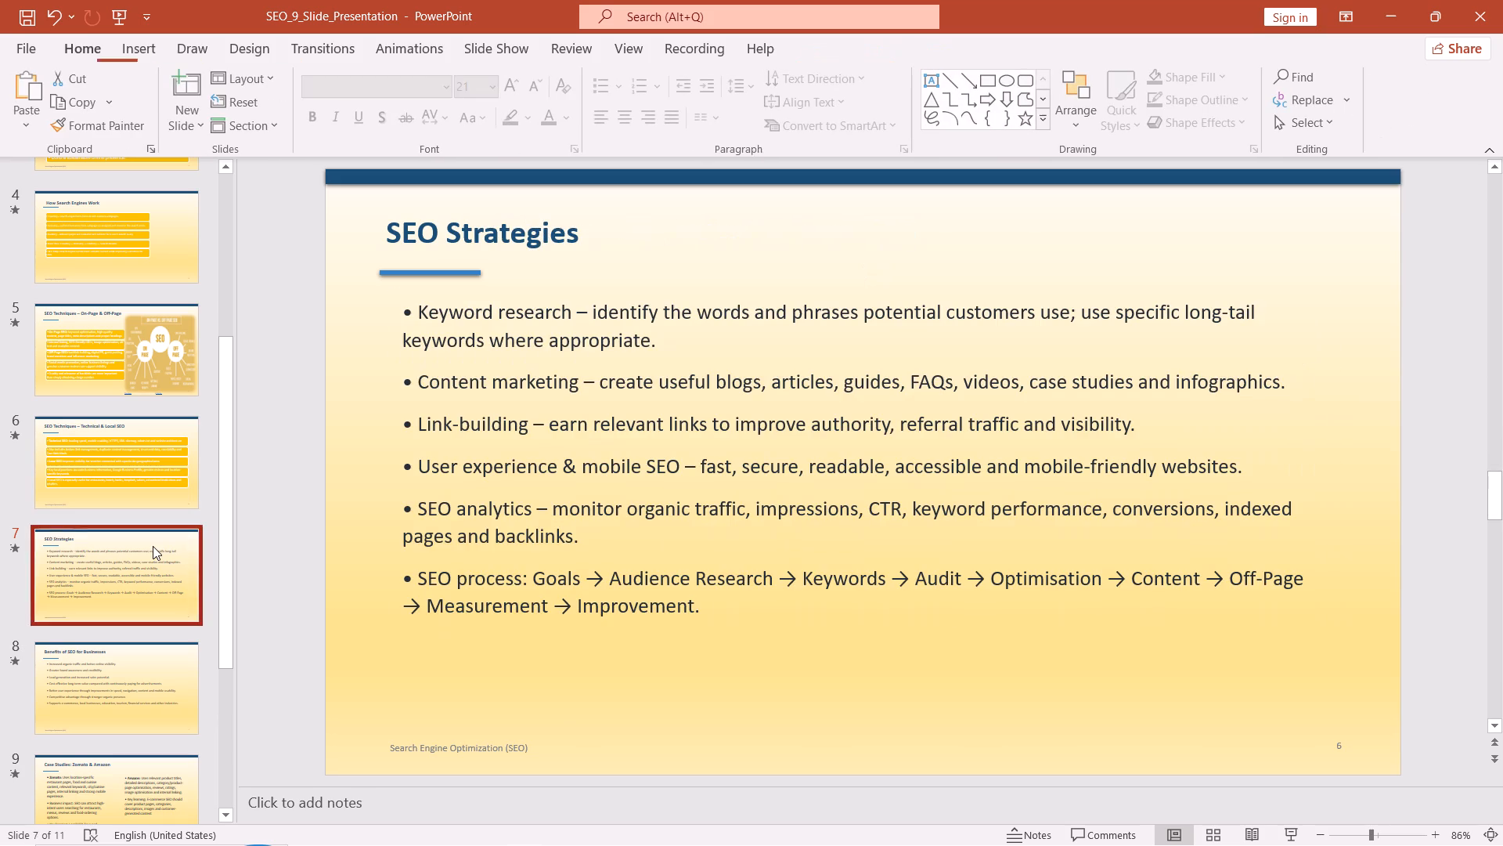
left_click_drag(413, 308, 593, 504)
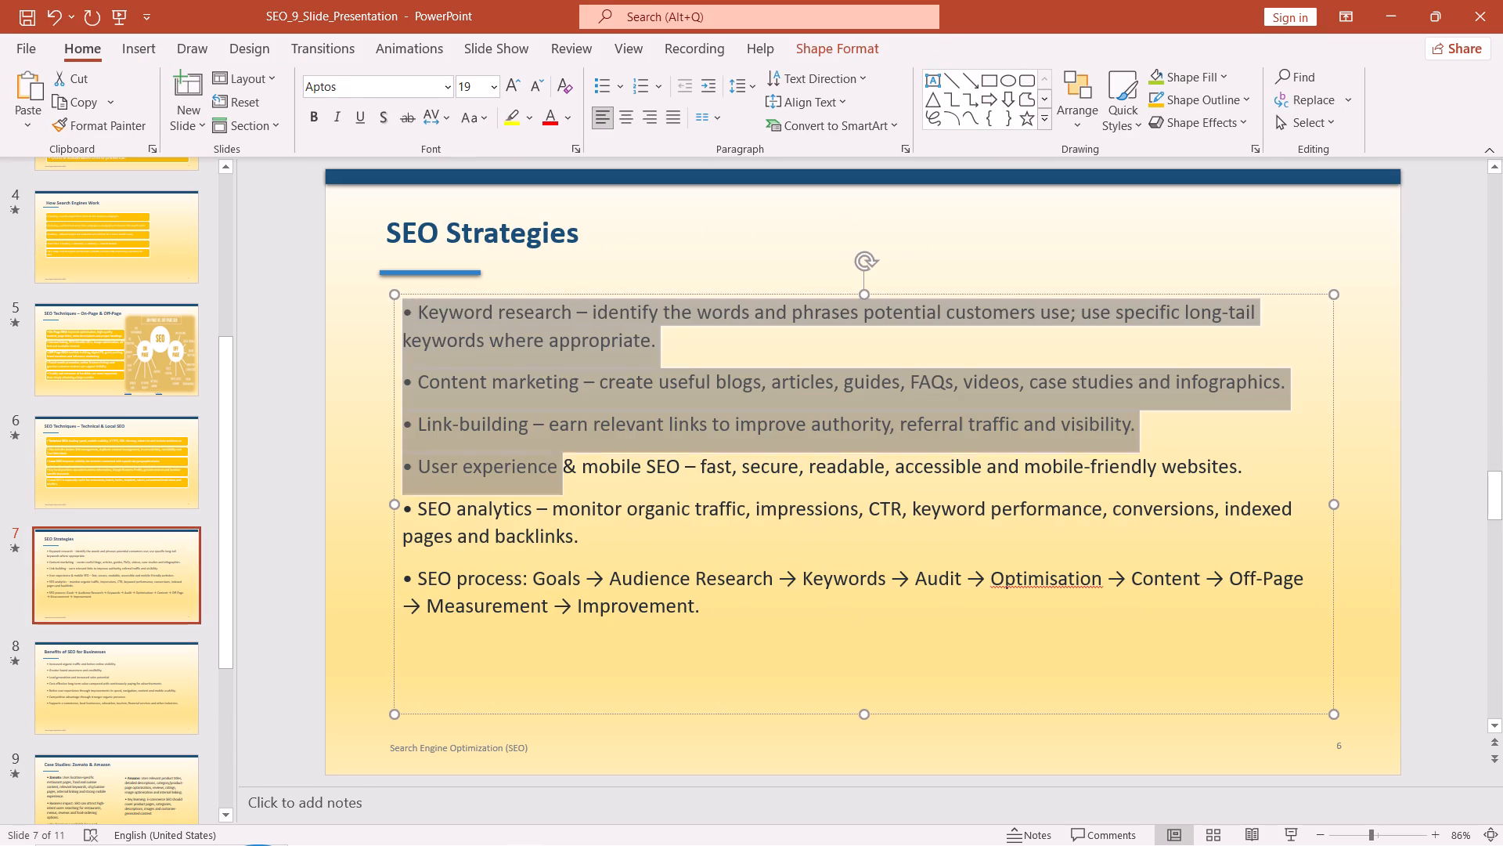
left_click_drag(593, 504, 685, 602)
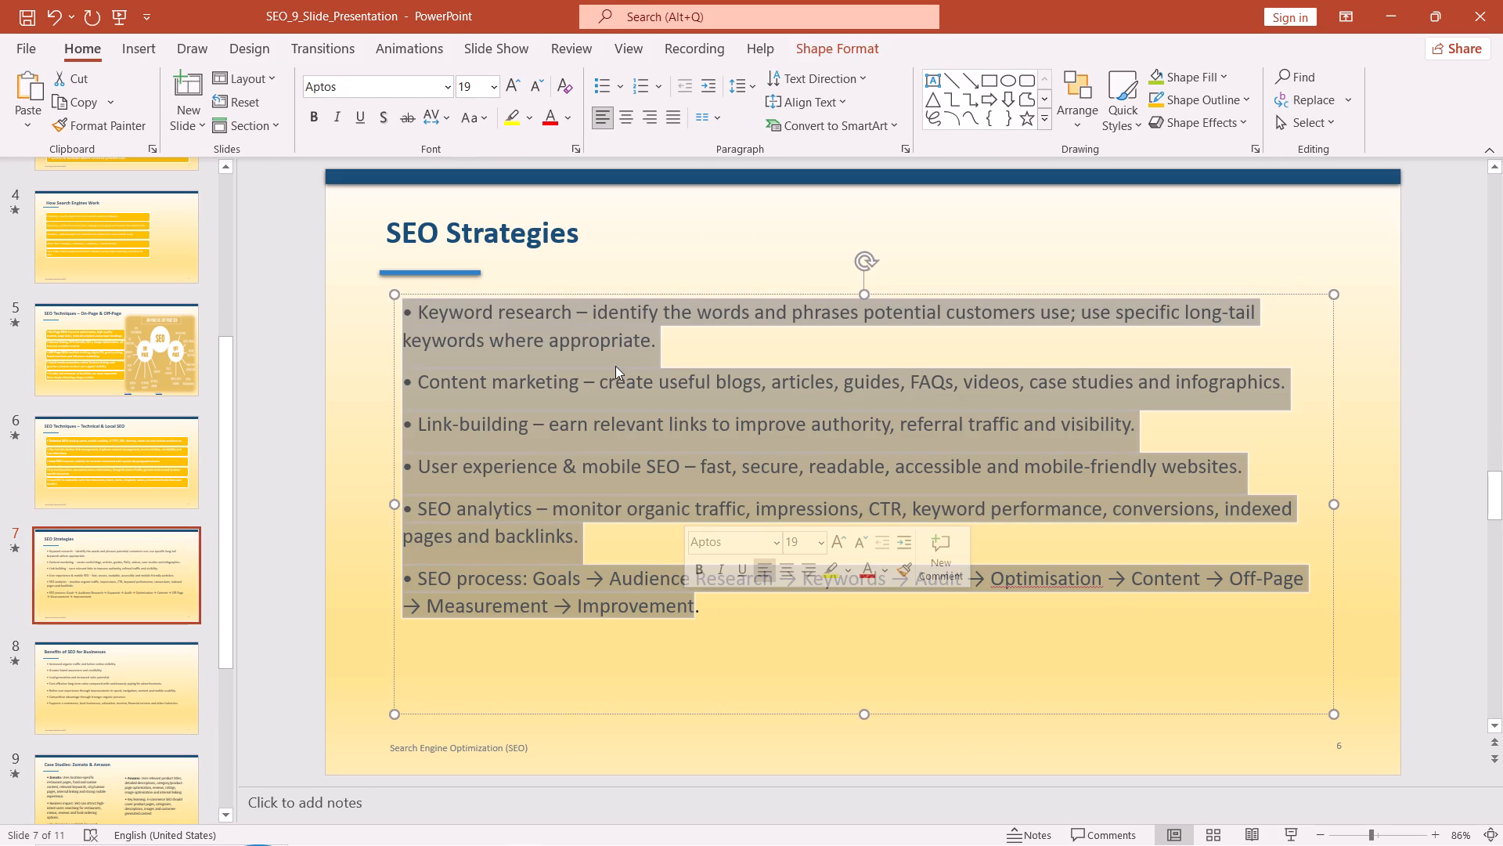
right_click(614, 366)
left_click(678, 631)
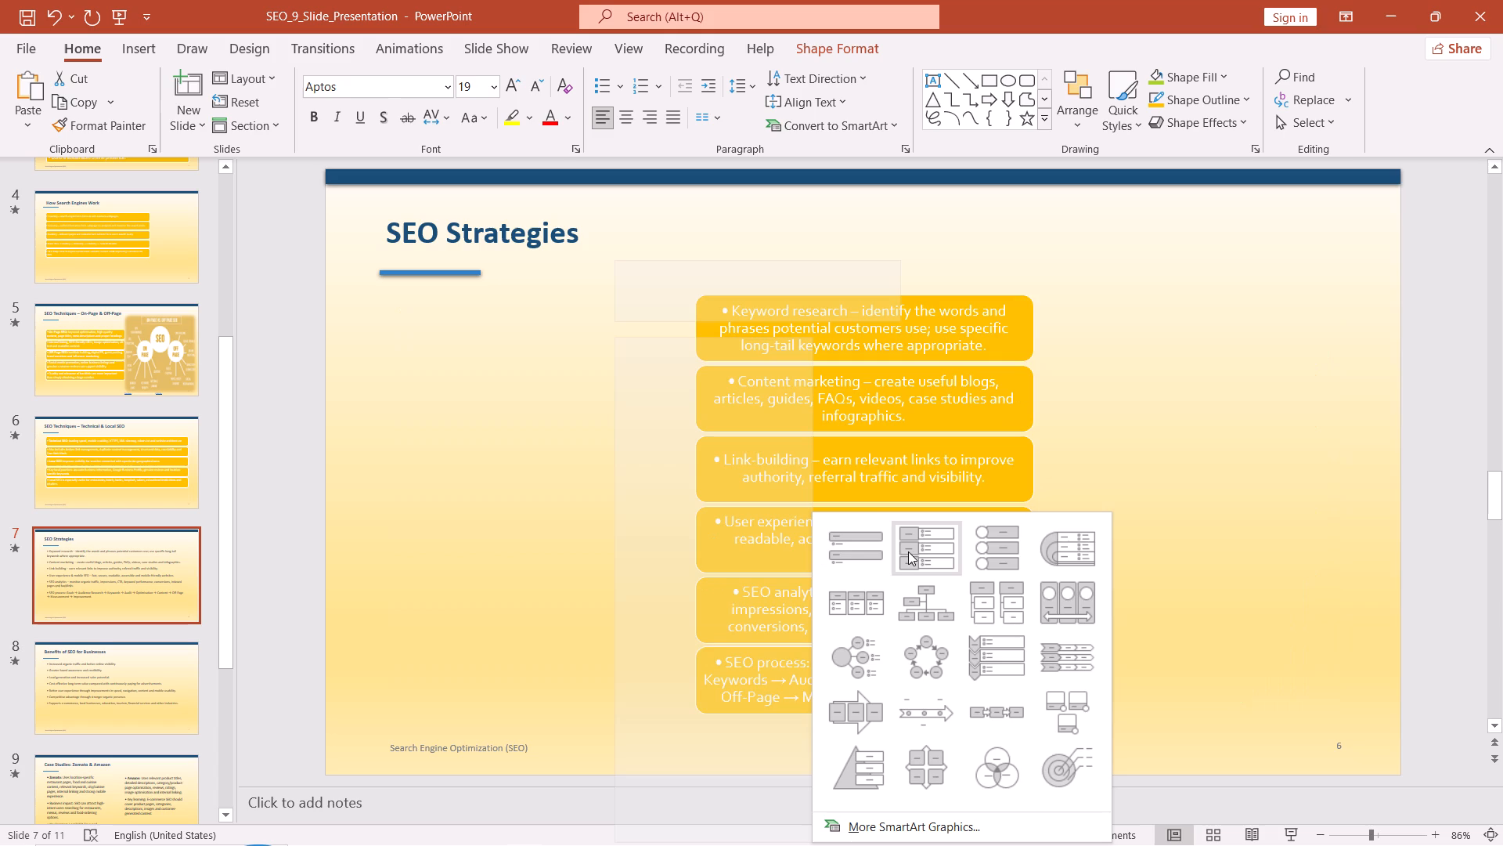
left_click(865, 548)
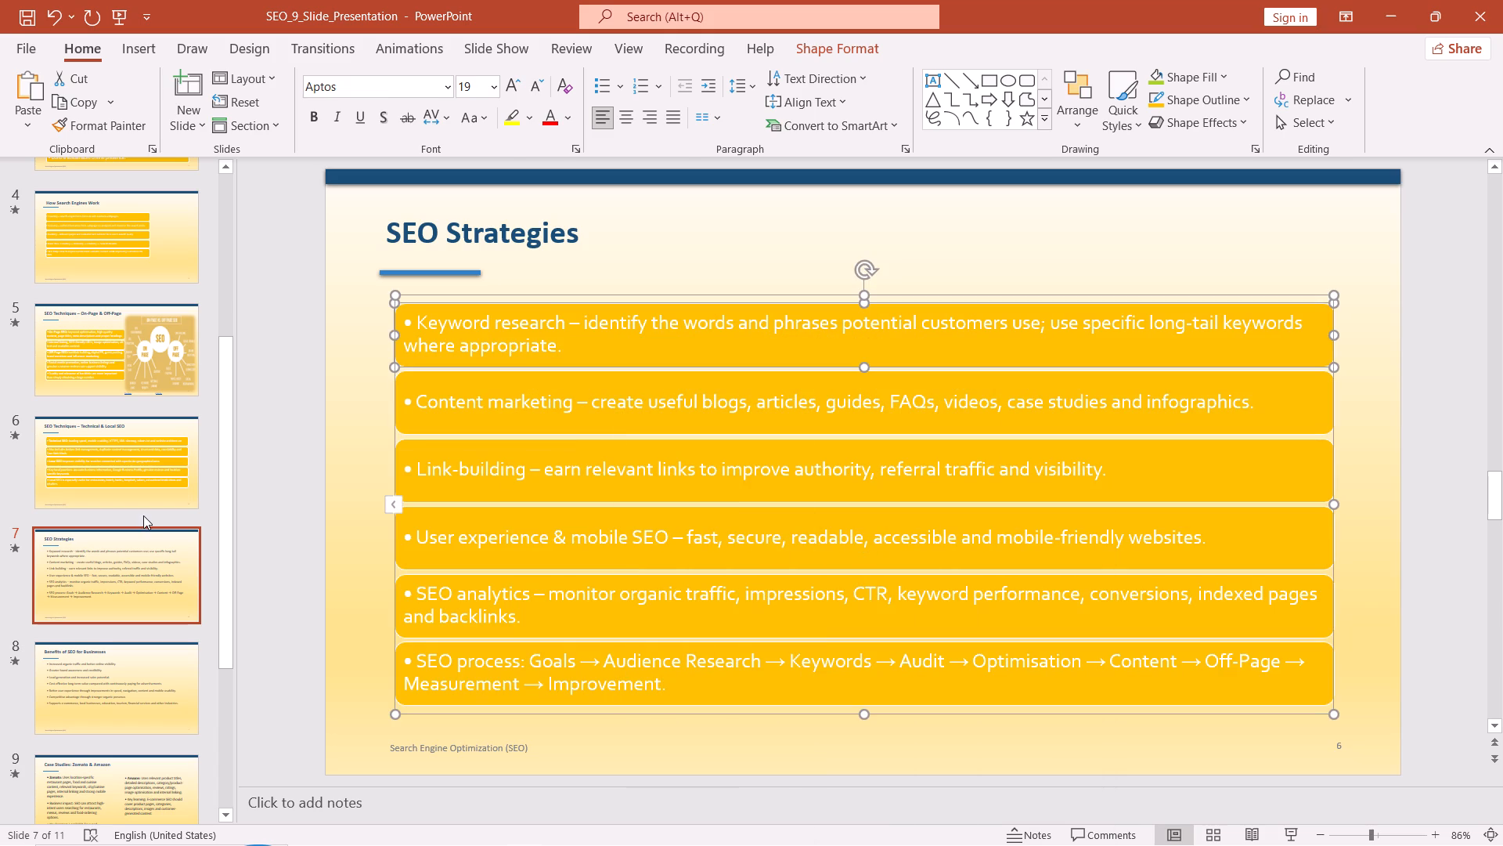
left_click(117, 566)
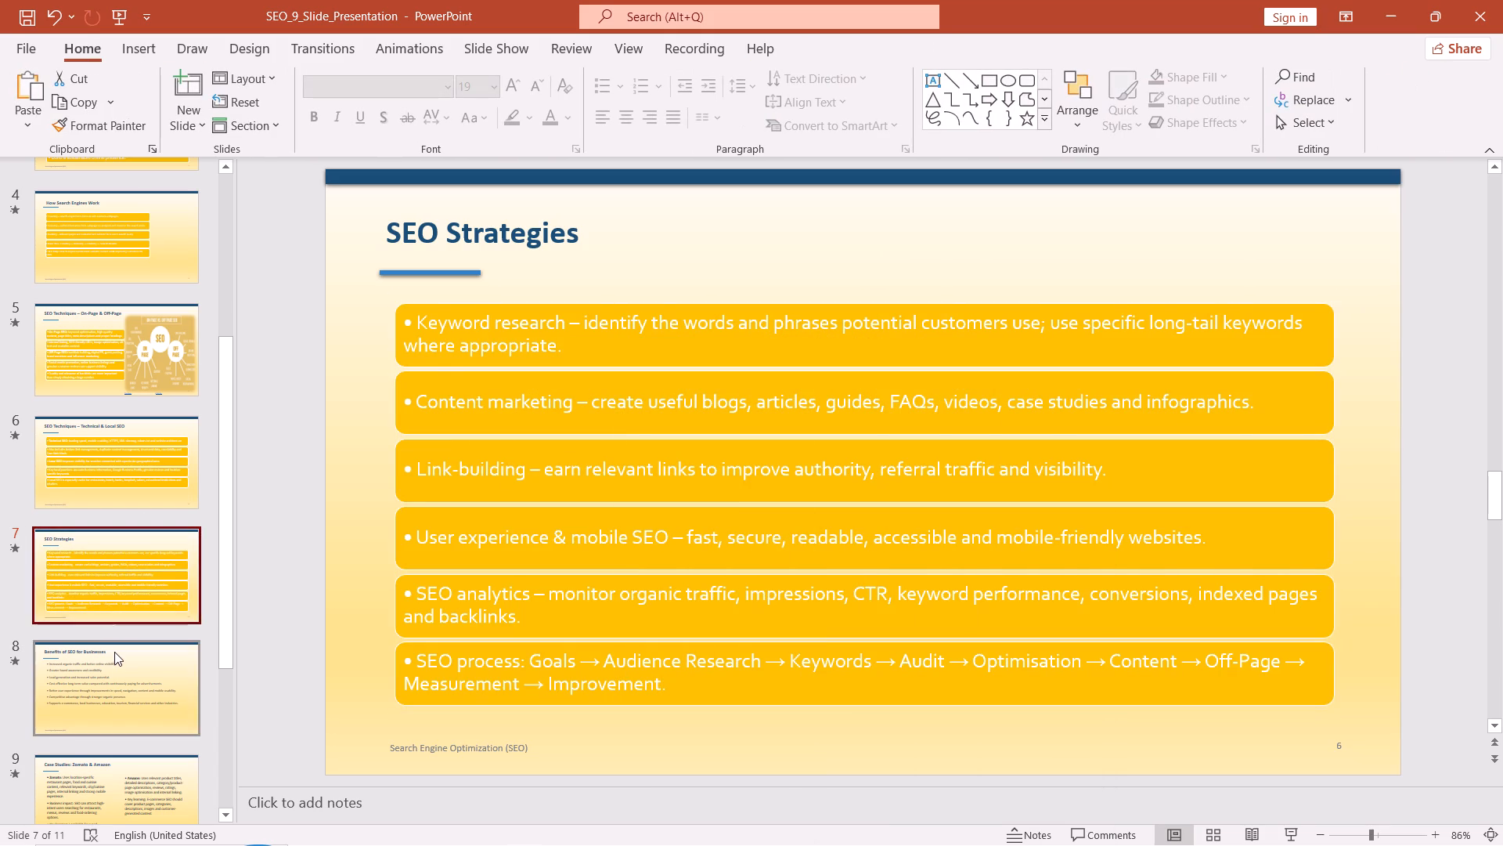
Convert the bullet list on the "Benefits of SEO for Businesses" slide to a Vertical Block List SmartArt graphic.
left_click(114, 653)
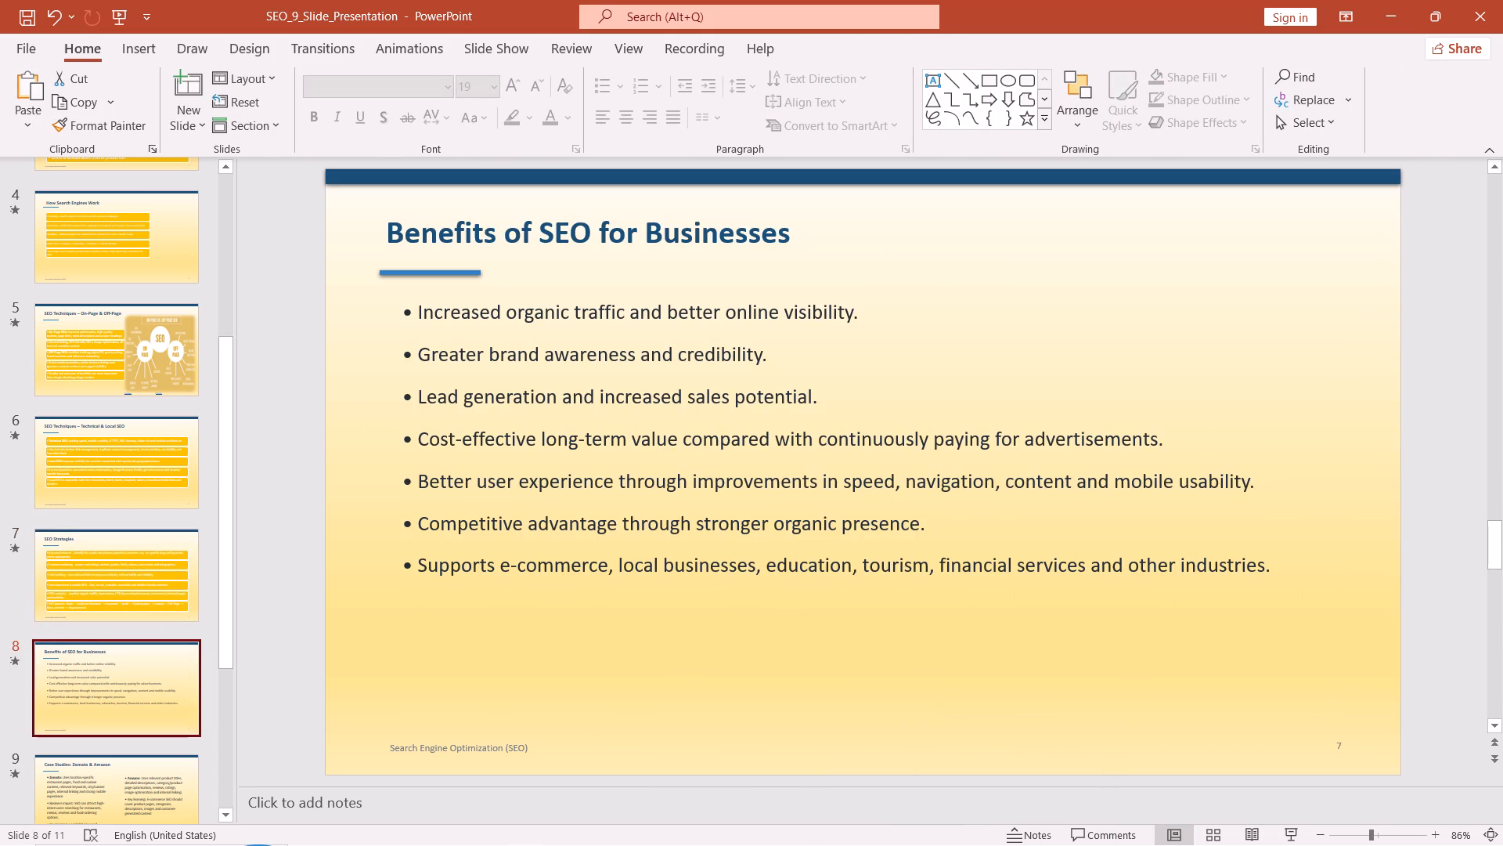
left_click_drag(417, 316, 960, 625)
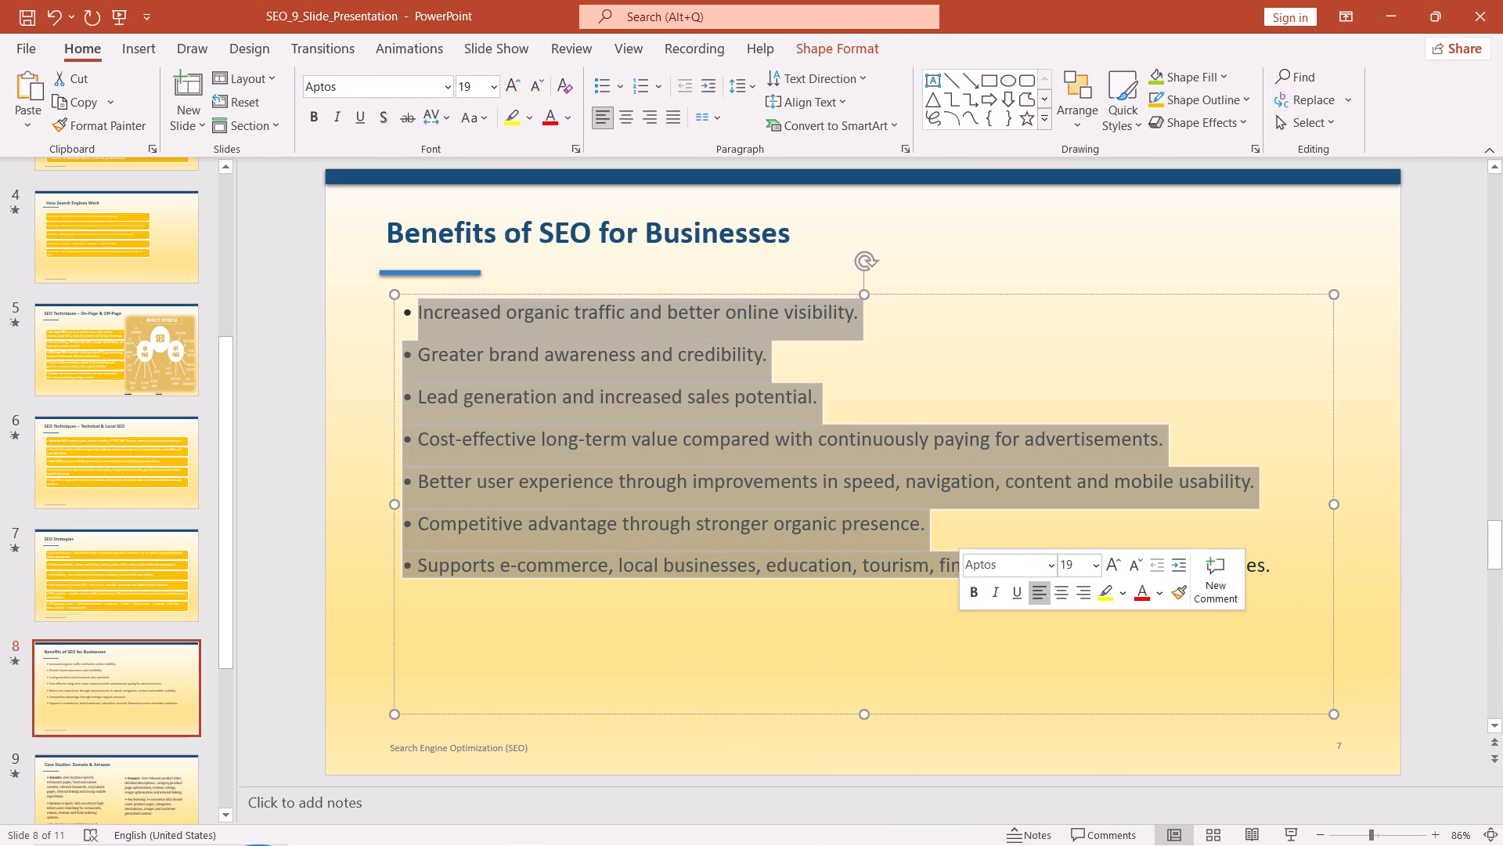
left_click_drag(405, 312, 1346, 612)
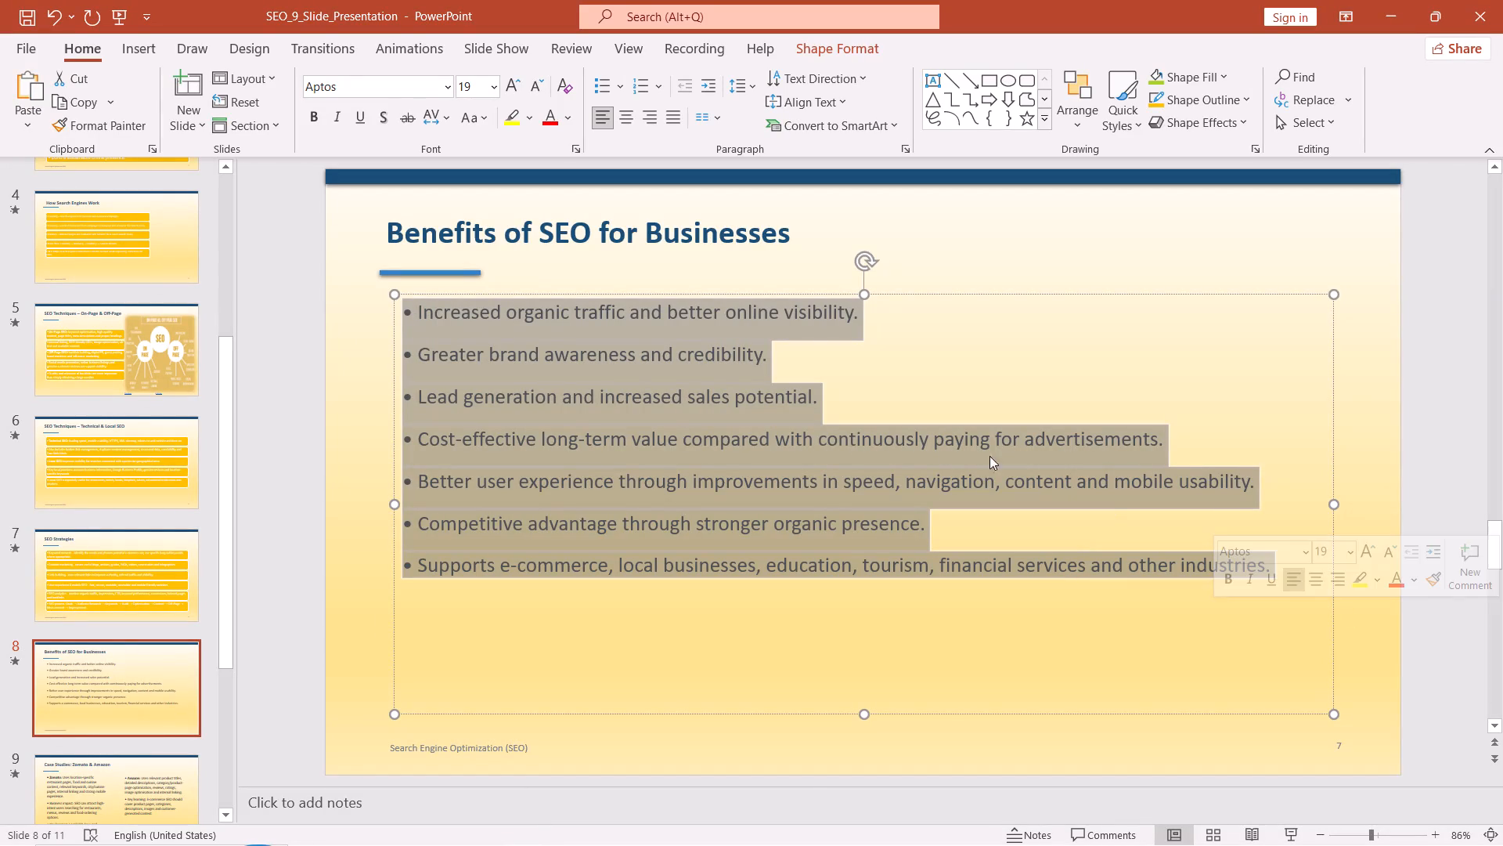
right_click(813, 436)
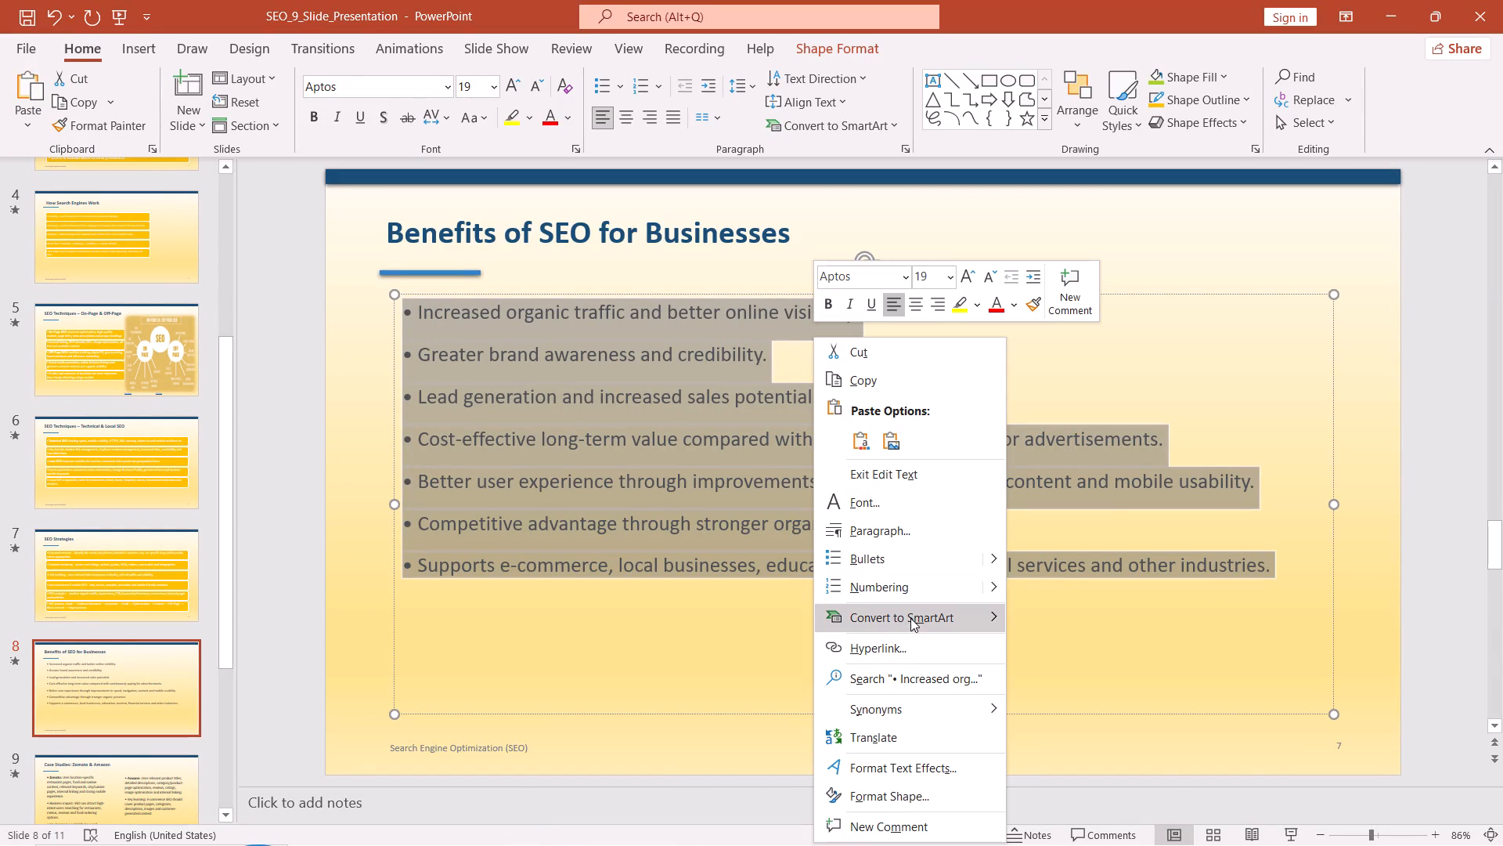
left_click(911, 625)
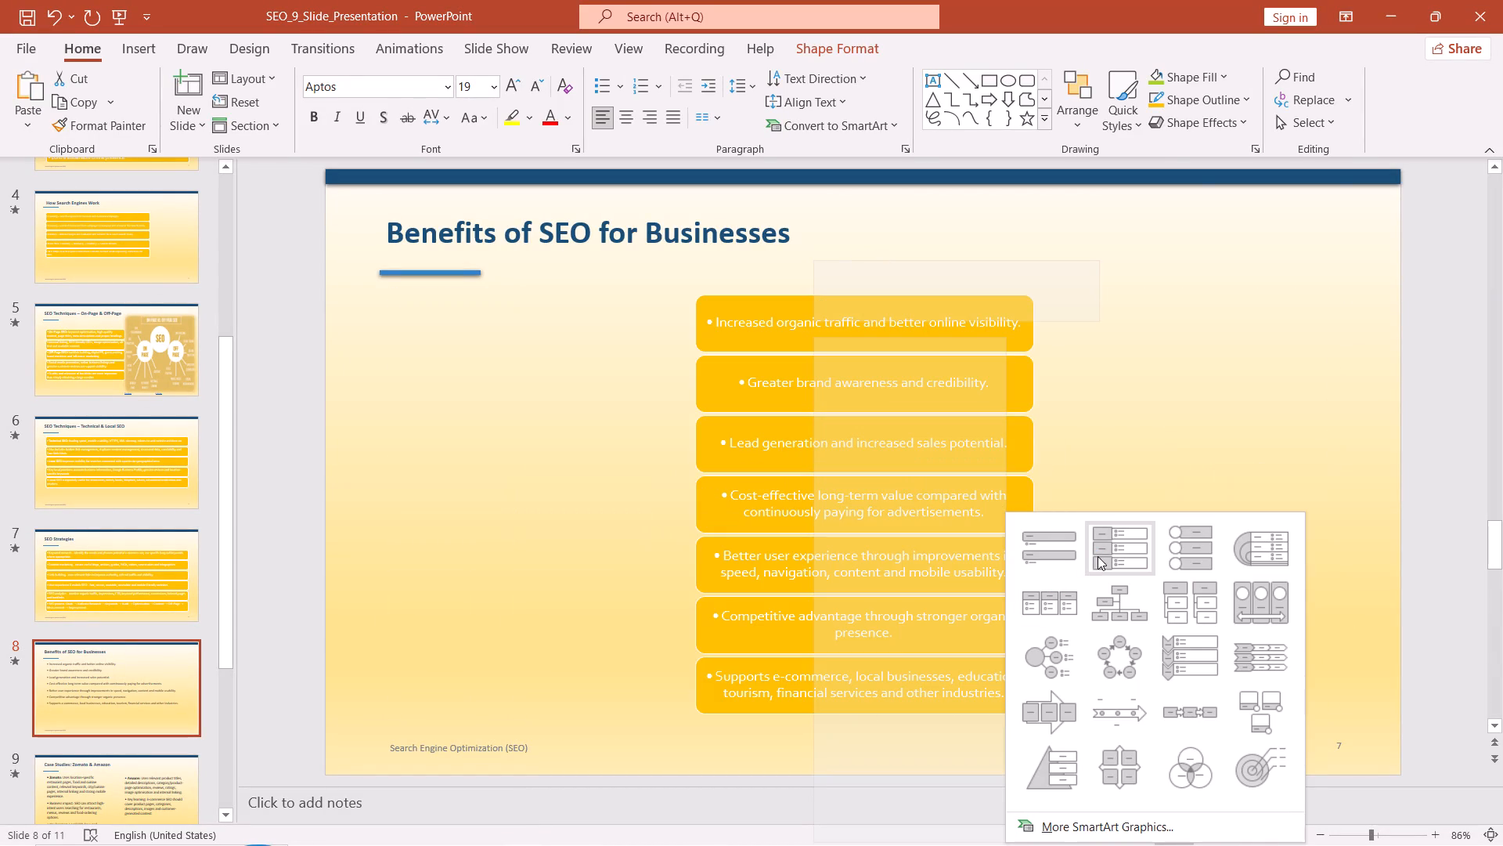
left_click(1098, 556)
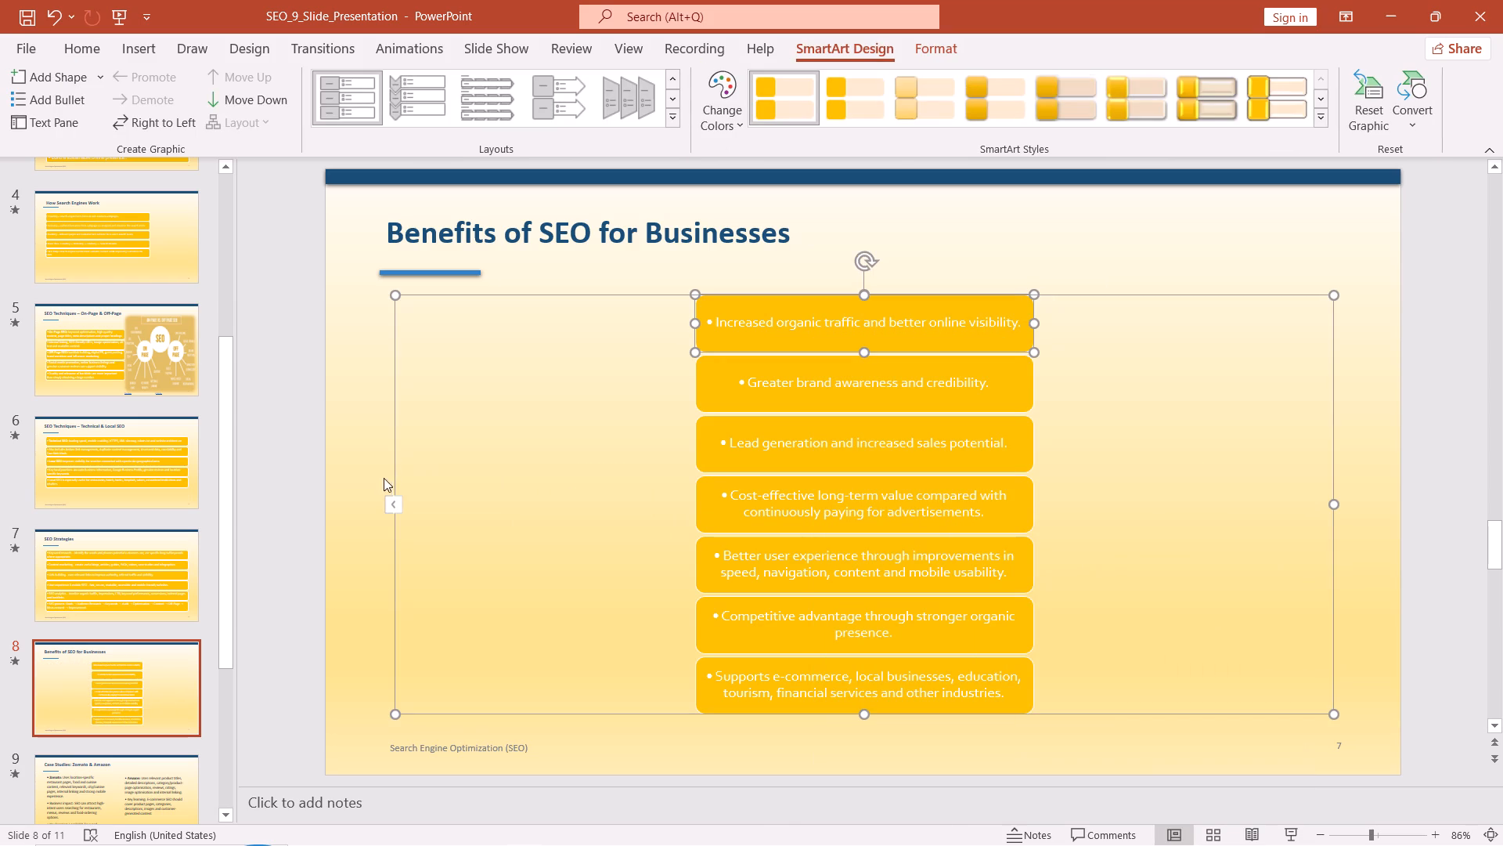
Convert the Zomato text on the "Case Studies: Zomato & Amazon" slide to a Vertical Bullet List SmartArt graphic.
scroll(135, 637, "down", 3)
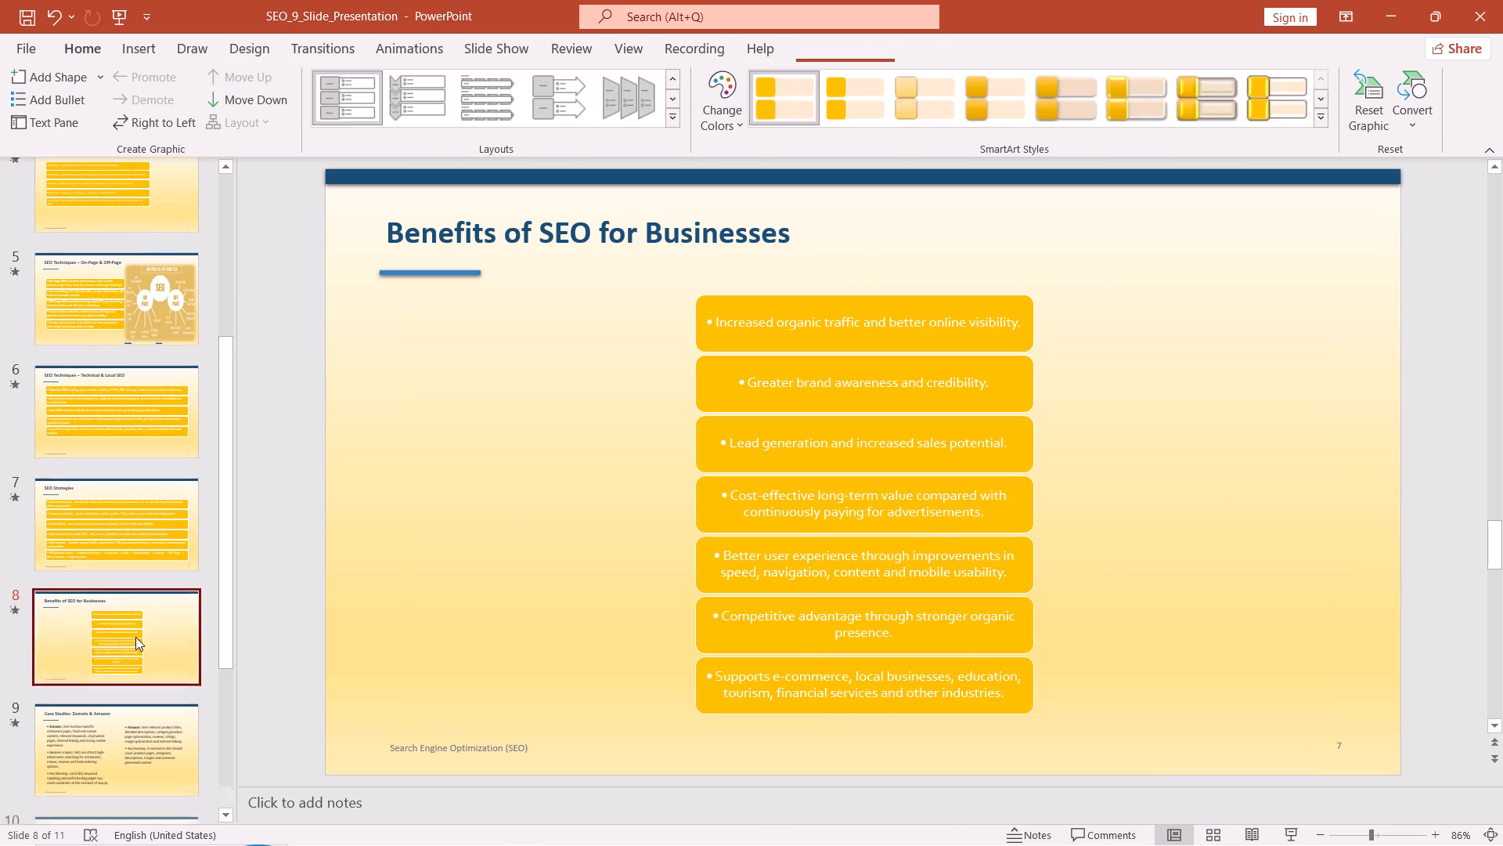
left_click(142, 516)
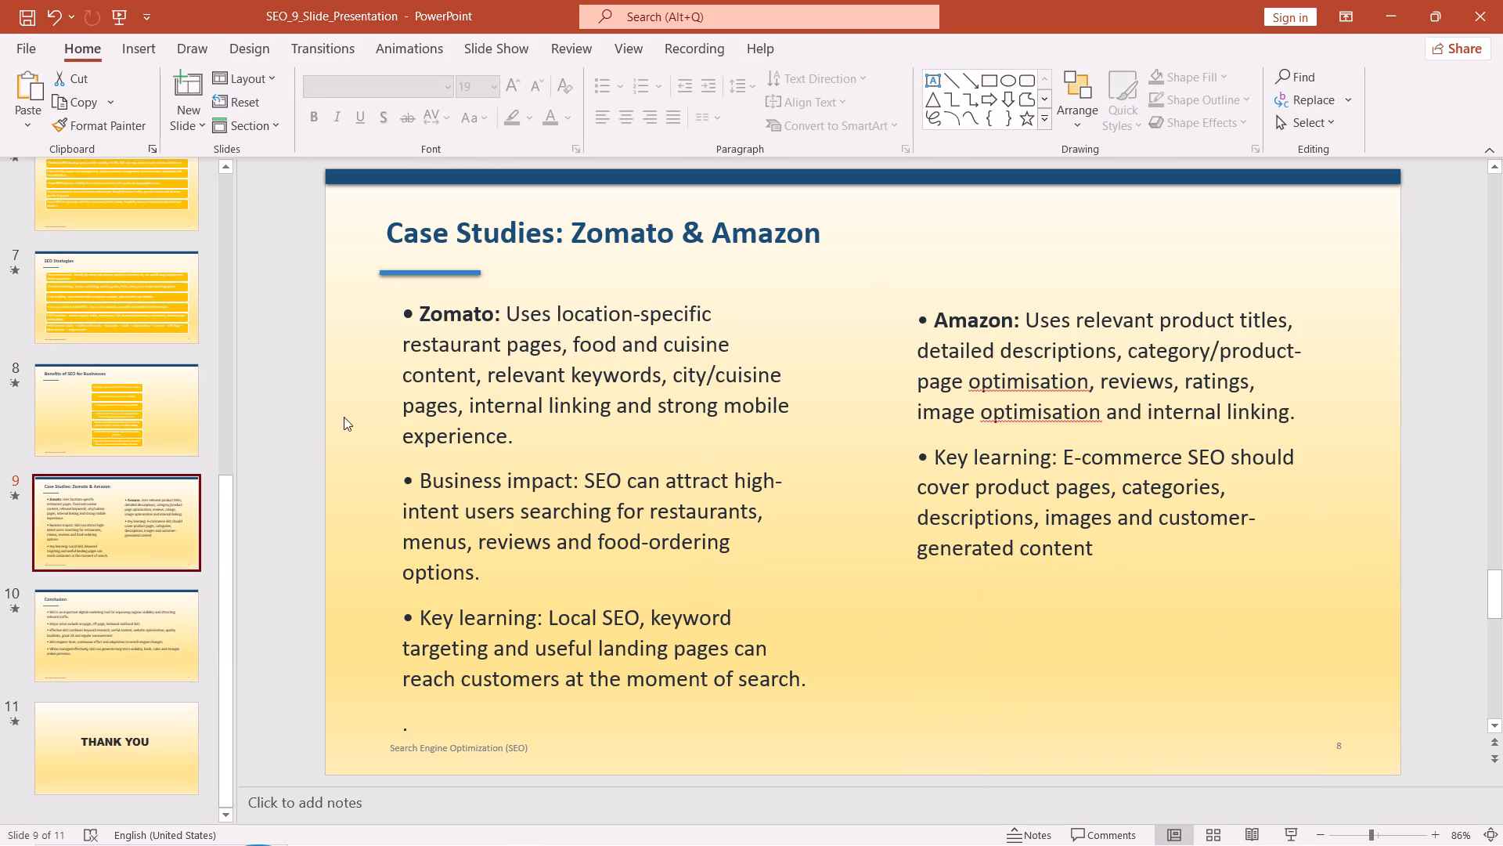
left_click_drag(422, 305, 569, 569)
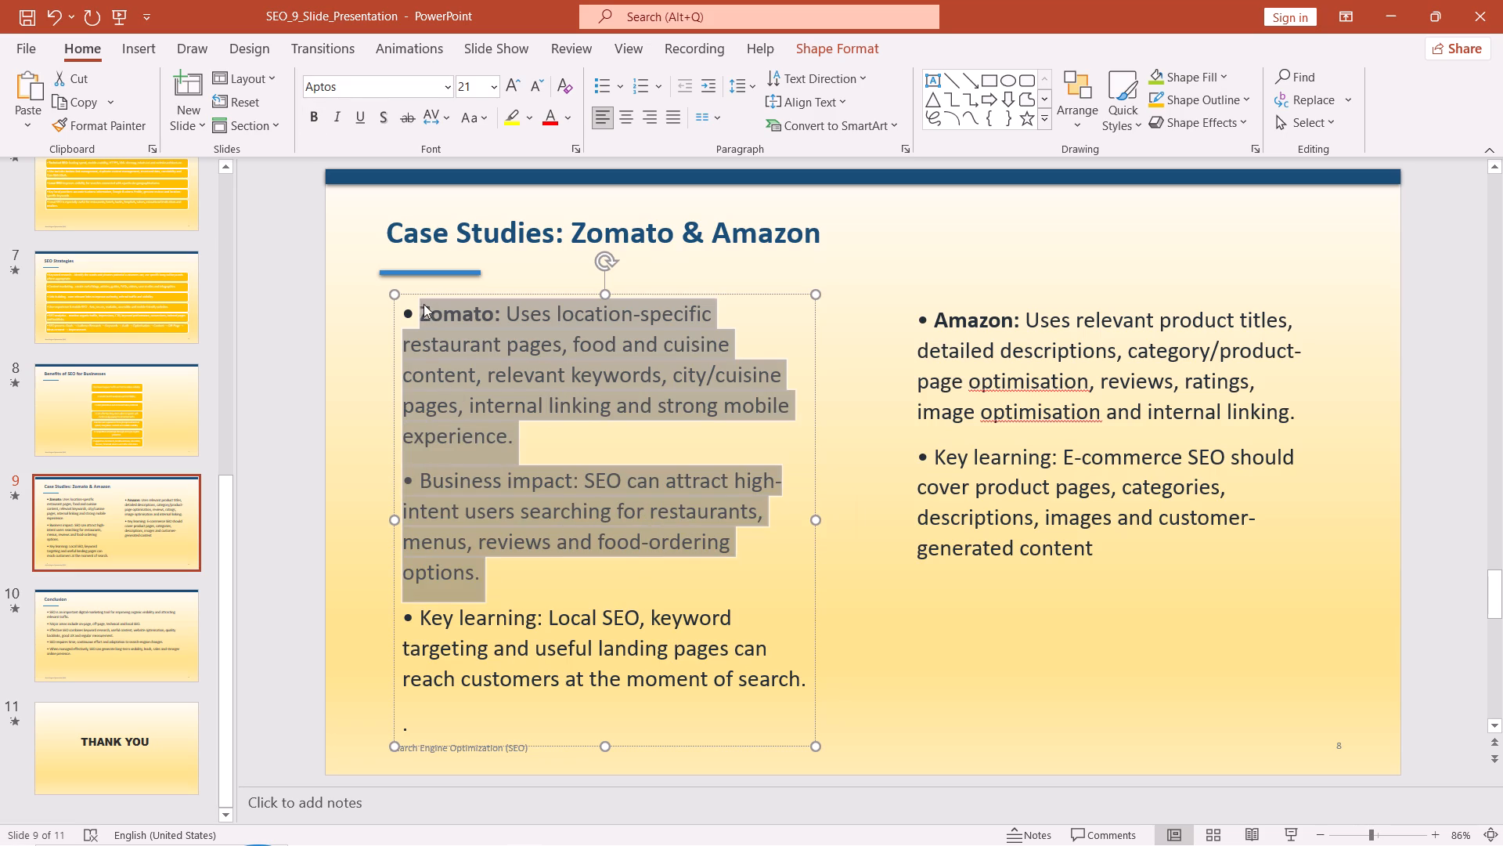
left_click_drag(408, 309, 698, 722)
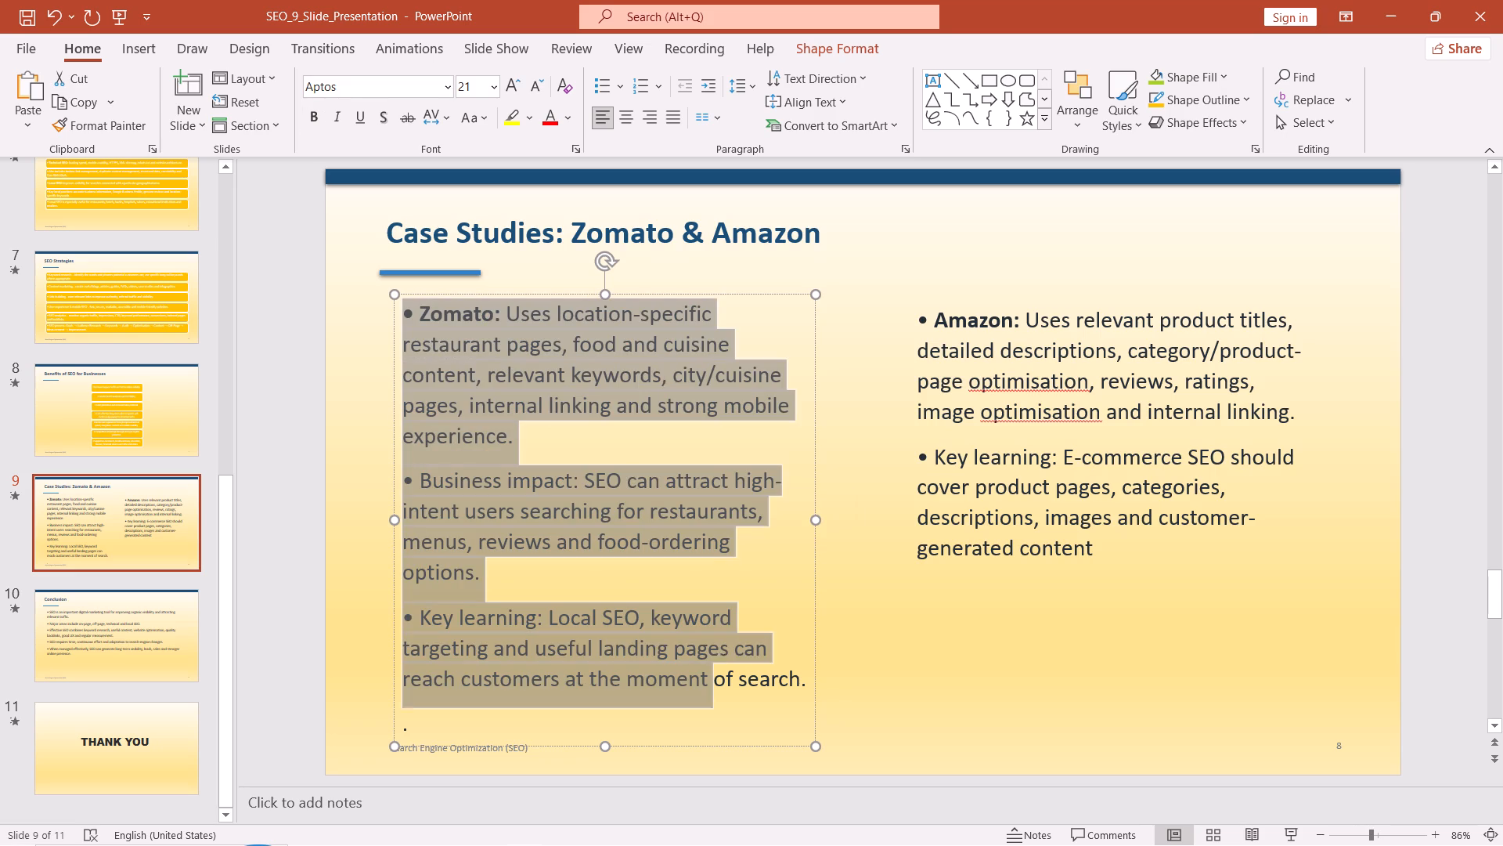
left_click_drag(698, 722, 775, 766)
right_click(677, 521)
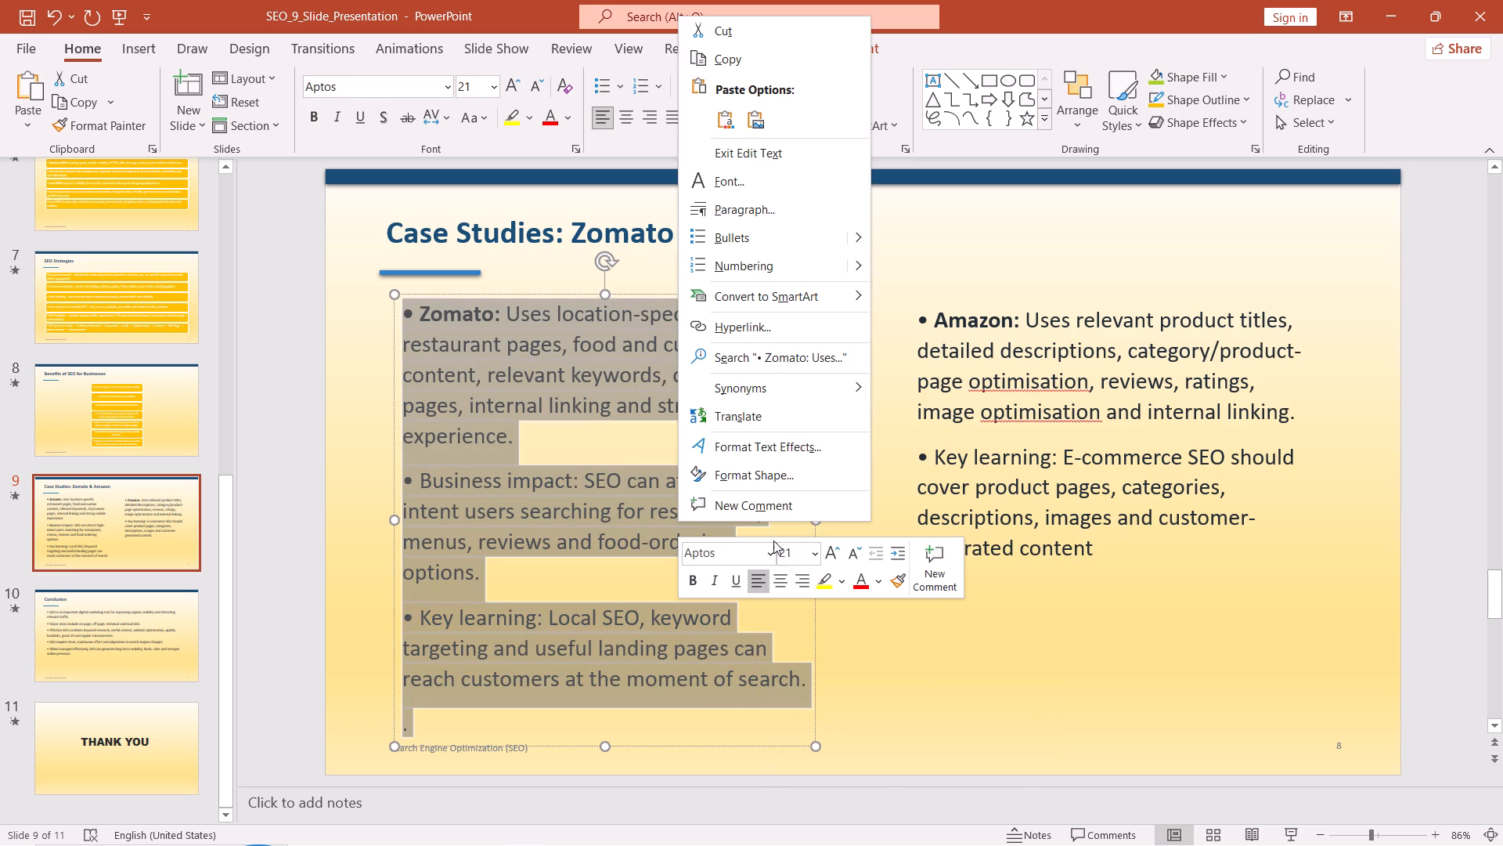
left_click(816, 298)
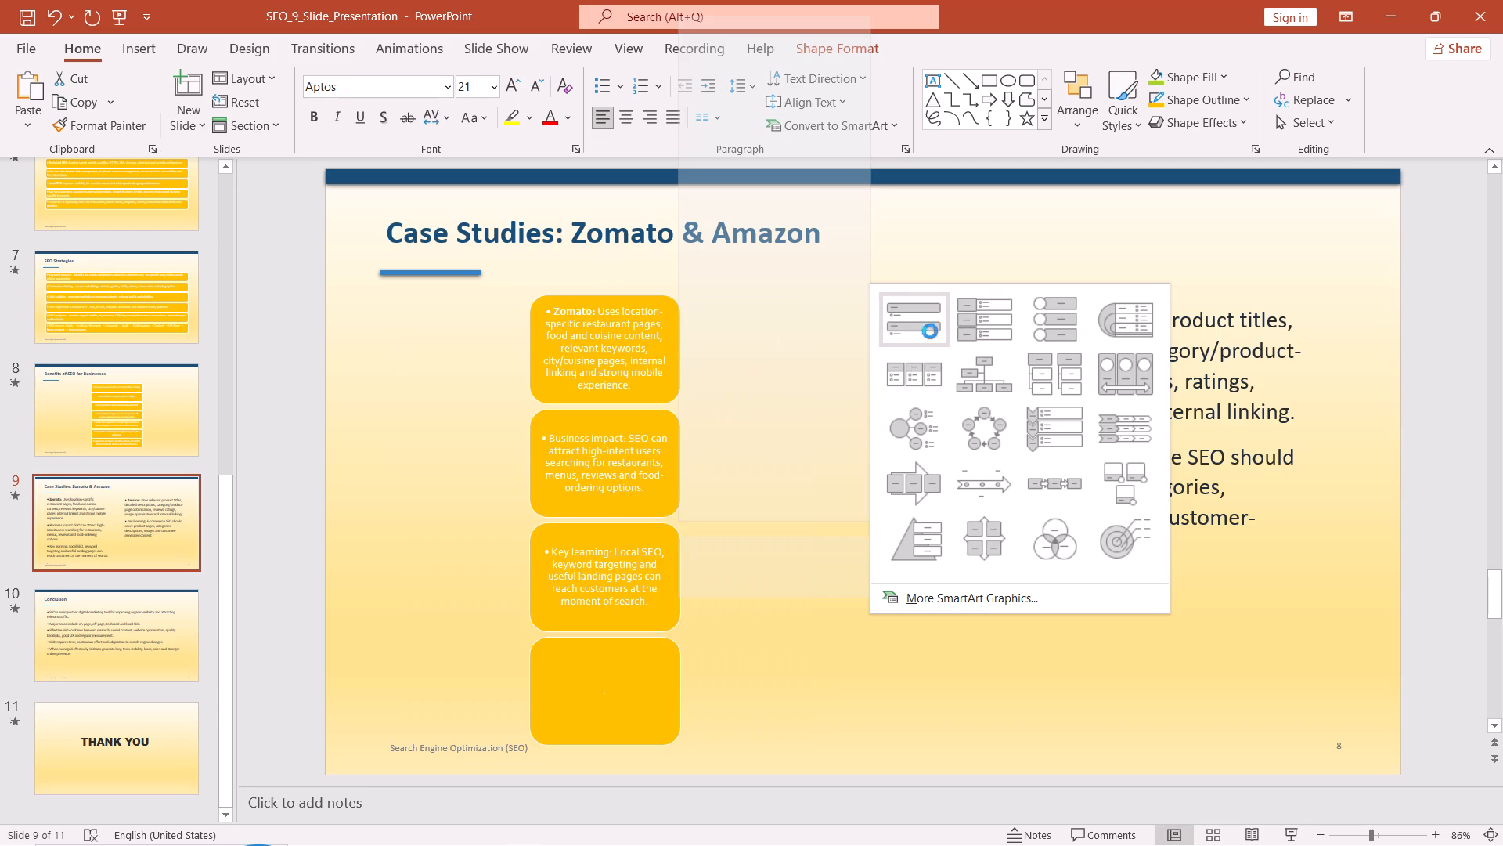
left_click(906, 329)
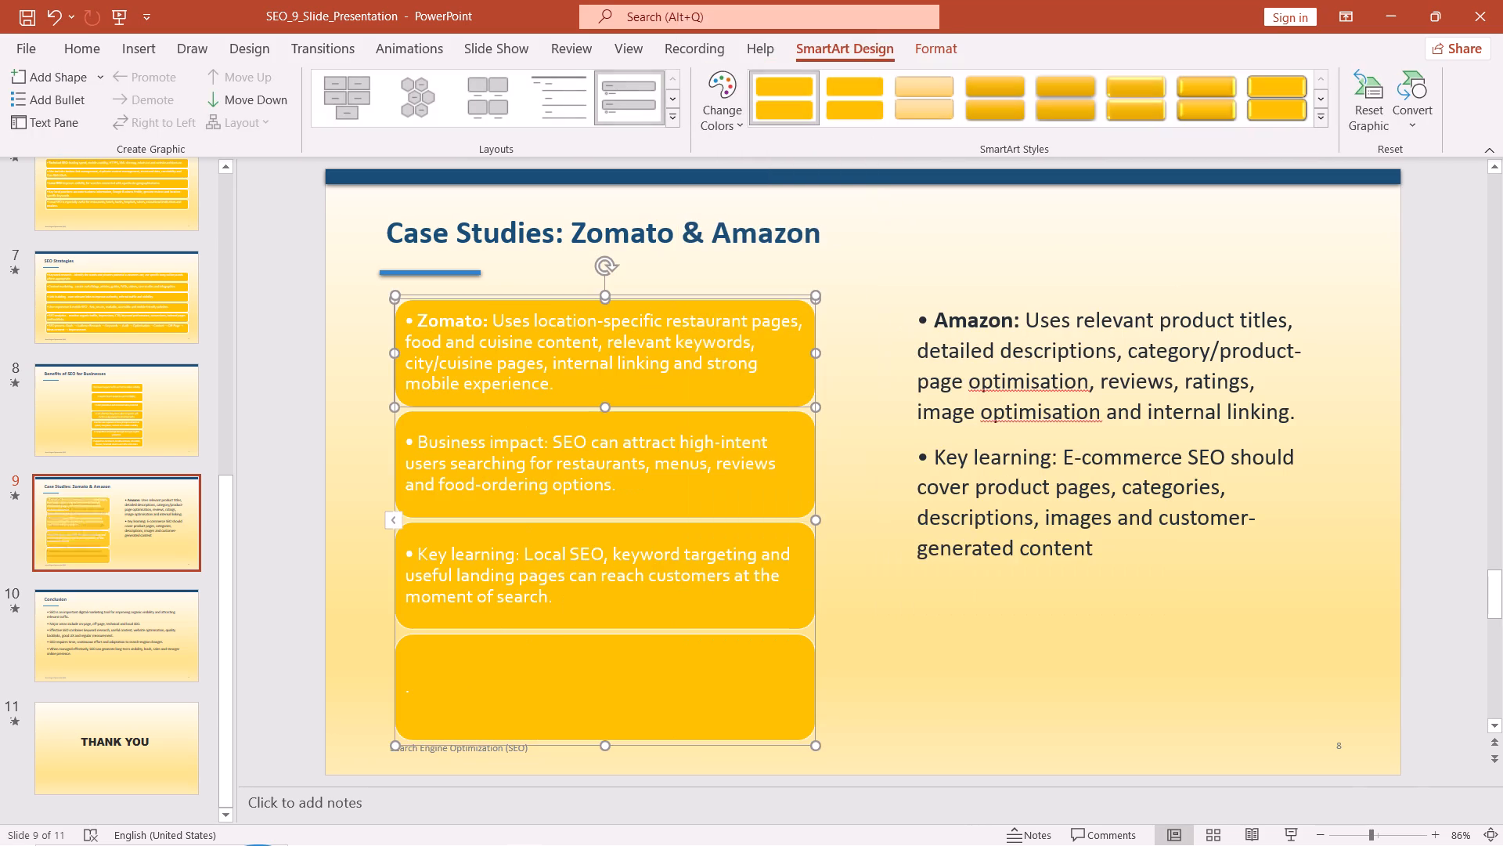
Cut the bottom block containing only a period from the Zomato SmartArt graphic.
right_click(433, 665)
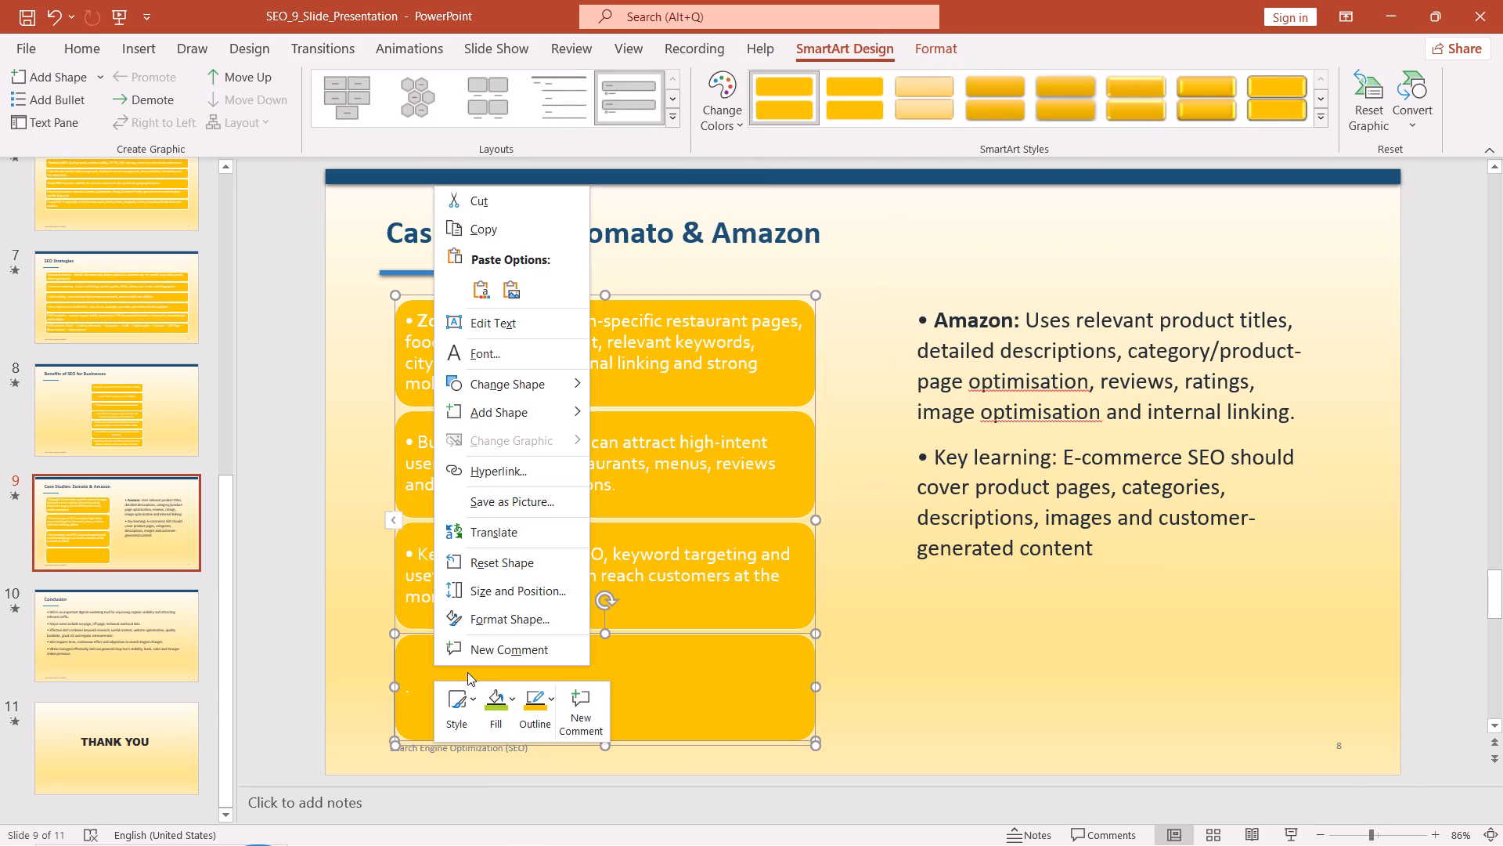
left_click(544, 207)
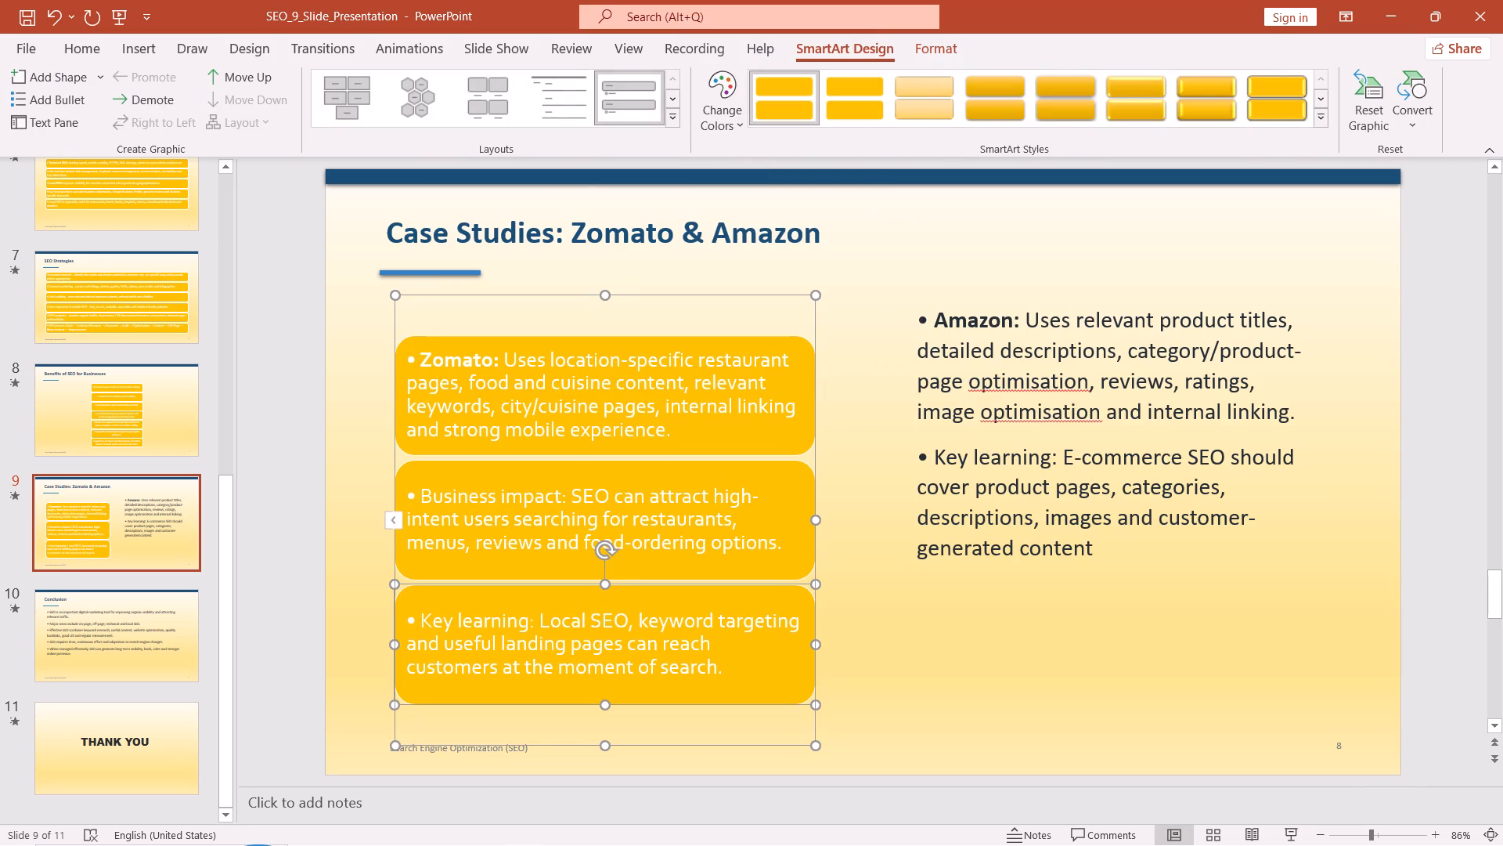
Convert the Amazon text on the case studies slide to a Vertical Bullet List SmartArt graphic.
left_click_drag(936, 323, 1070, 570)
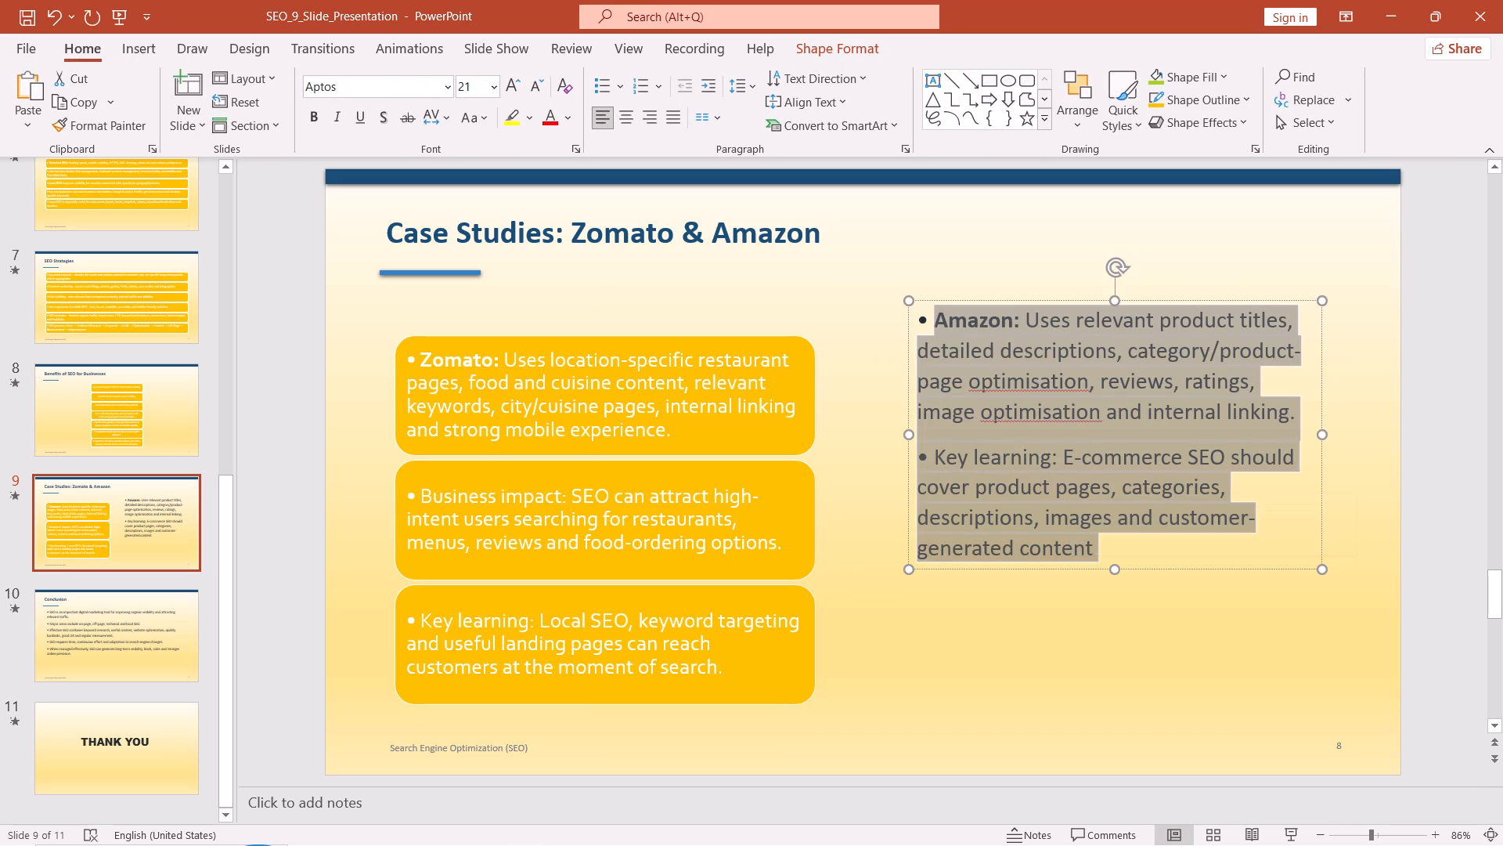
left_click_drag(922, 308, 1149, 540)
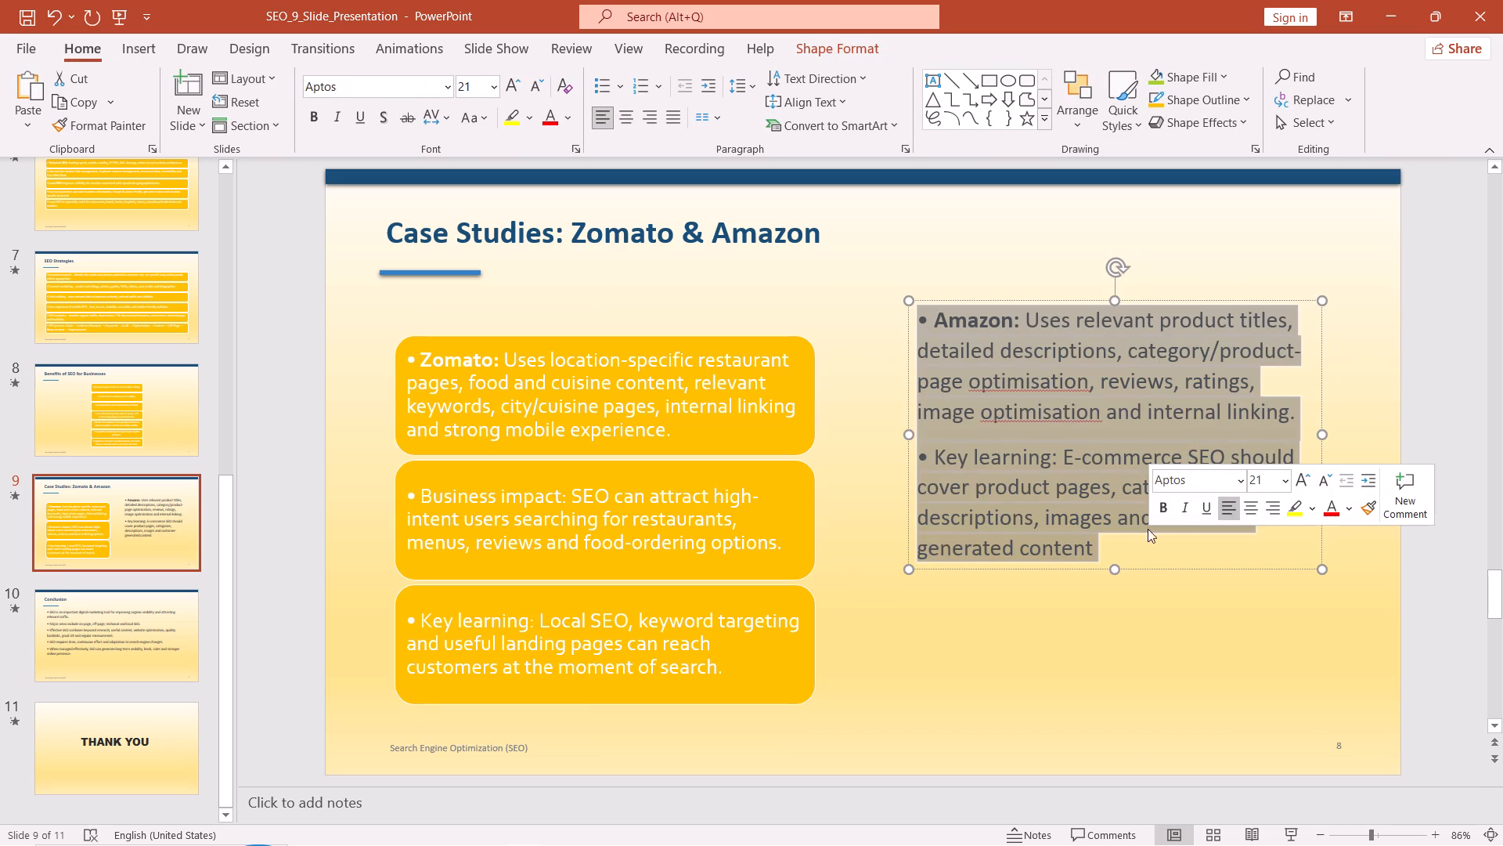
right_click(1116, 431)
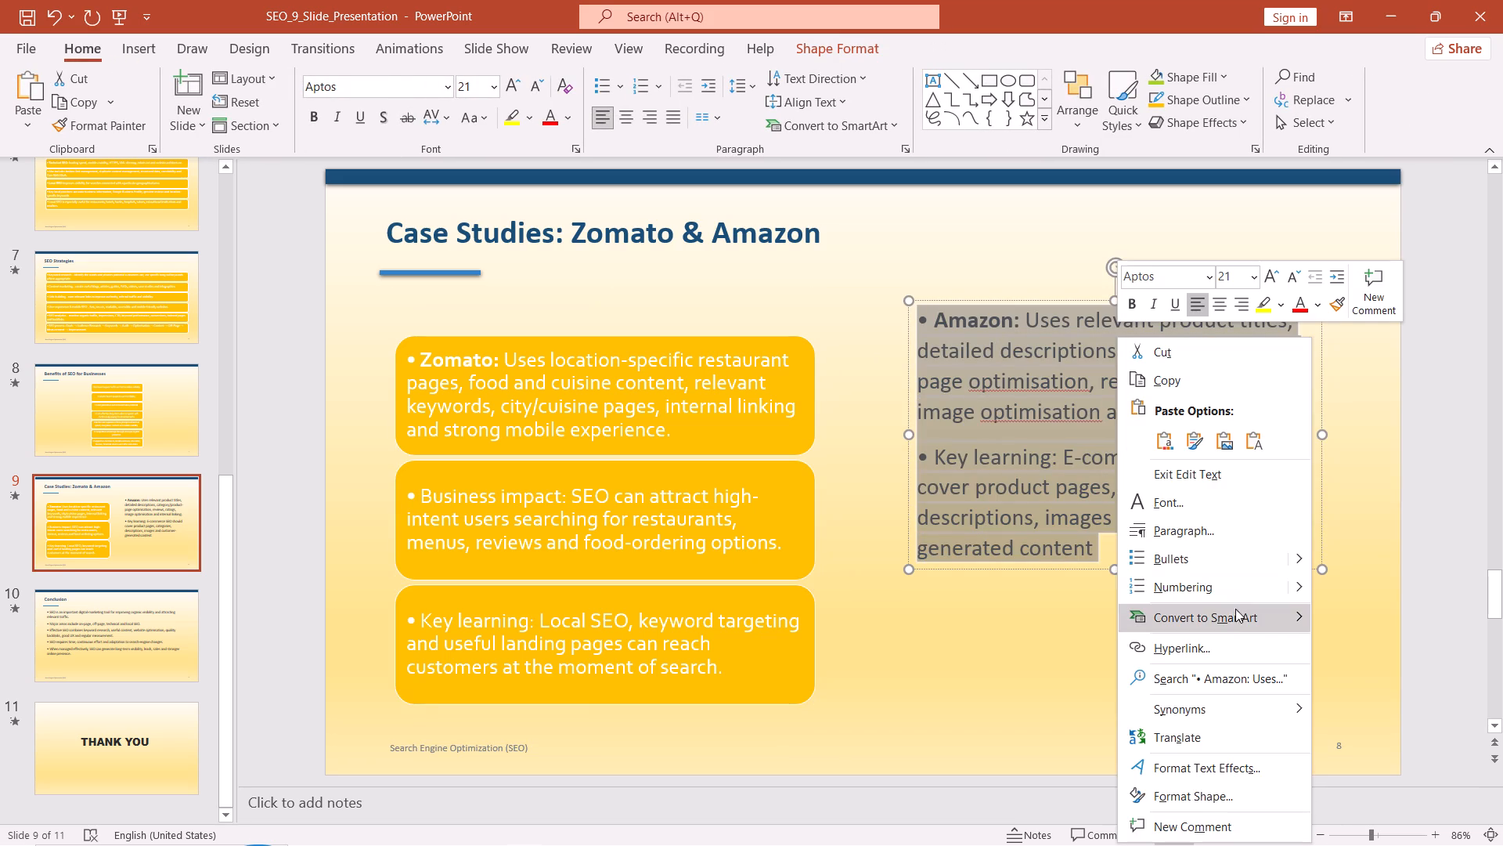
left_click(1234, 616)
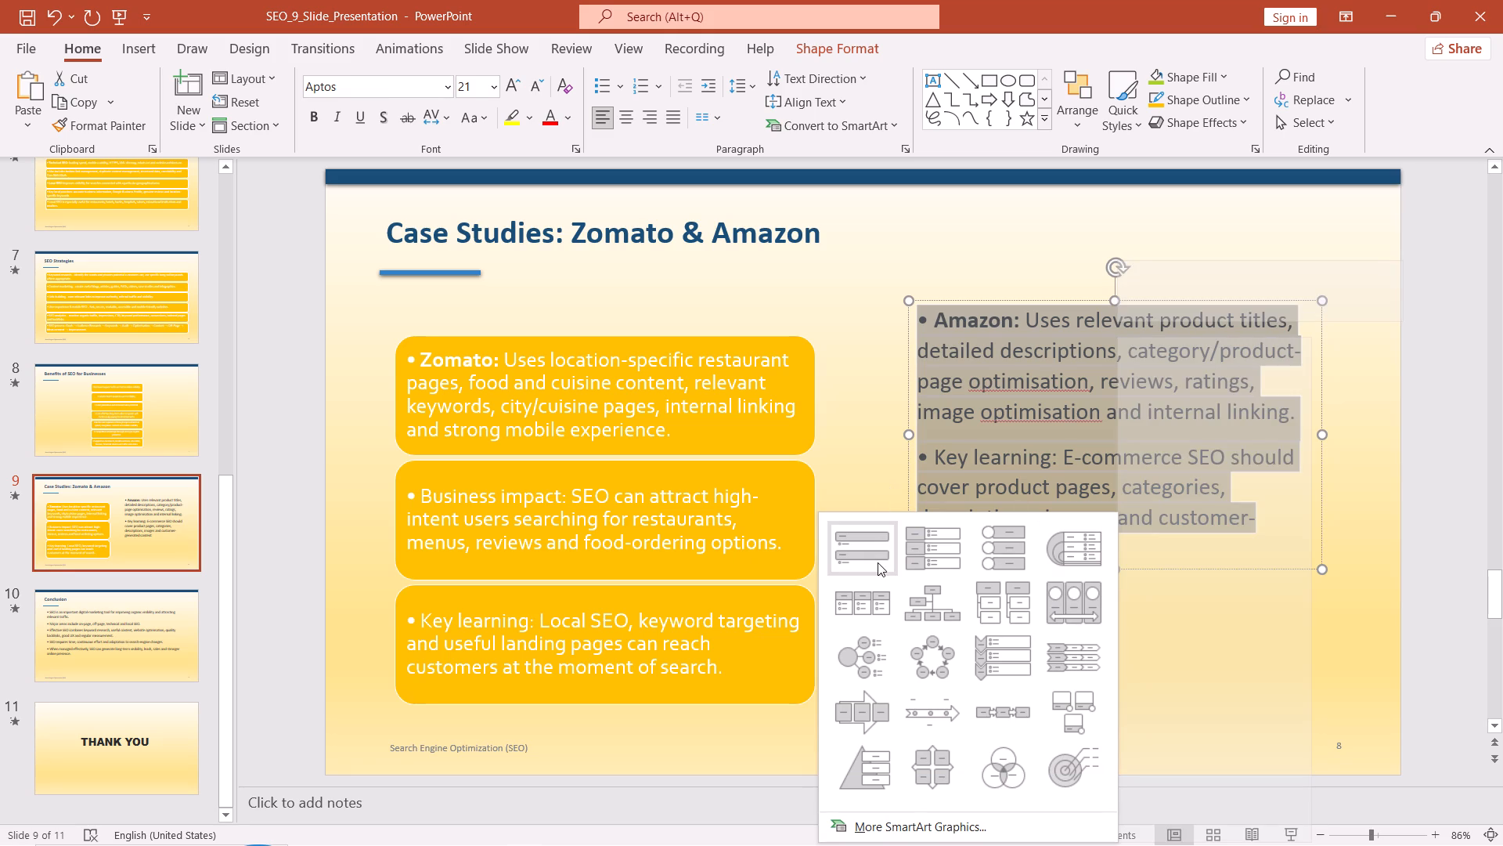
left_click(878, 562)
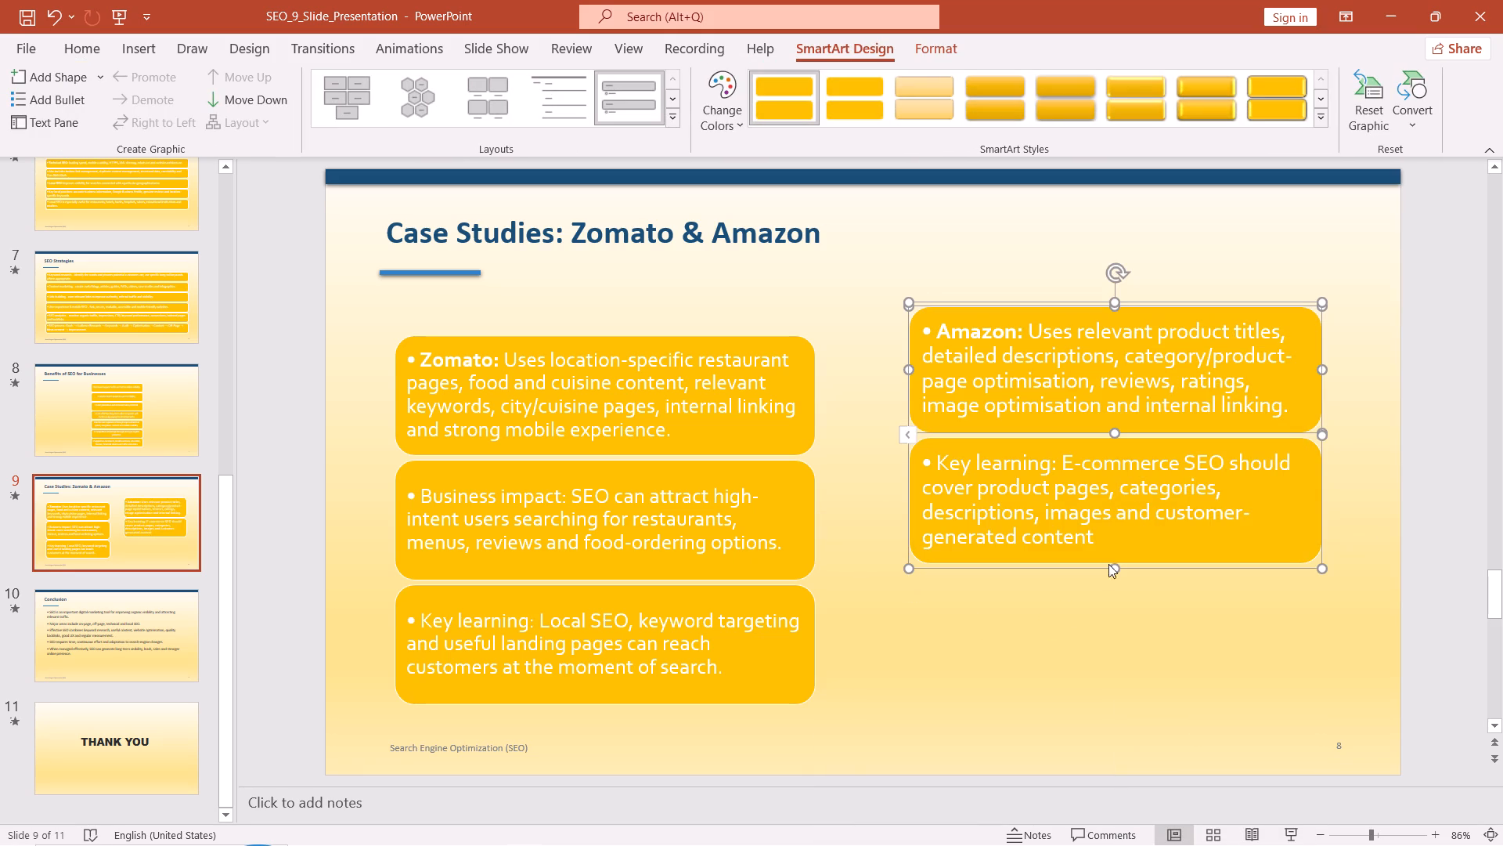
Resize the Amazon SmartArt graphic by extending its lower edge and lowering its upper edge slightly to roughly match the Zomato blocks.
left_click_drag(1112, 567, 1126, 700)
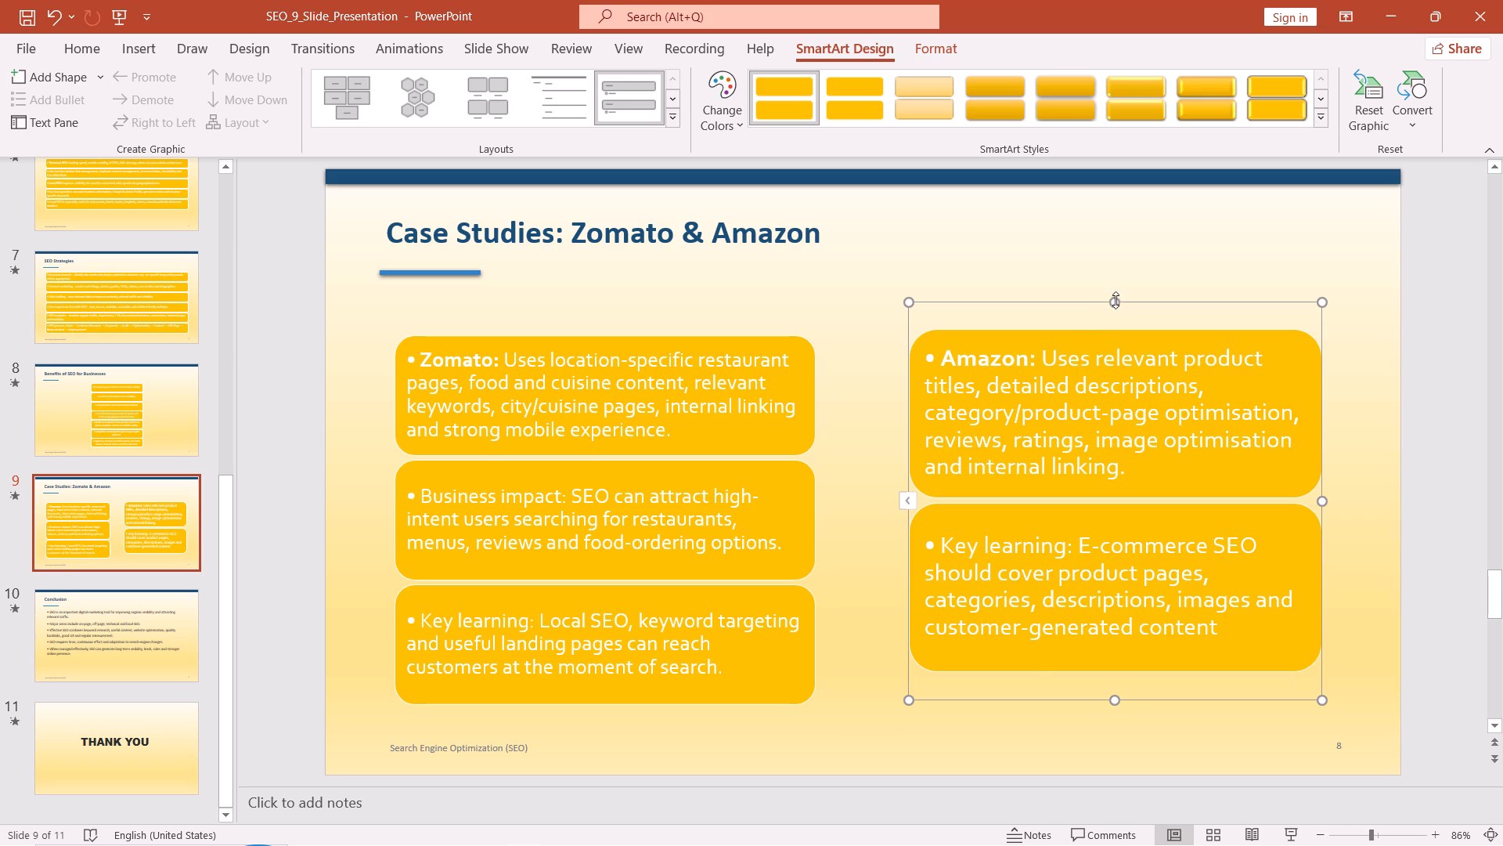
left_click_drag(1115, 299, 1115, 334)
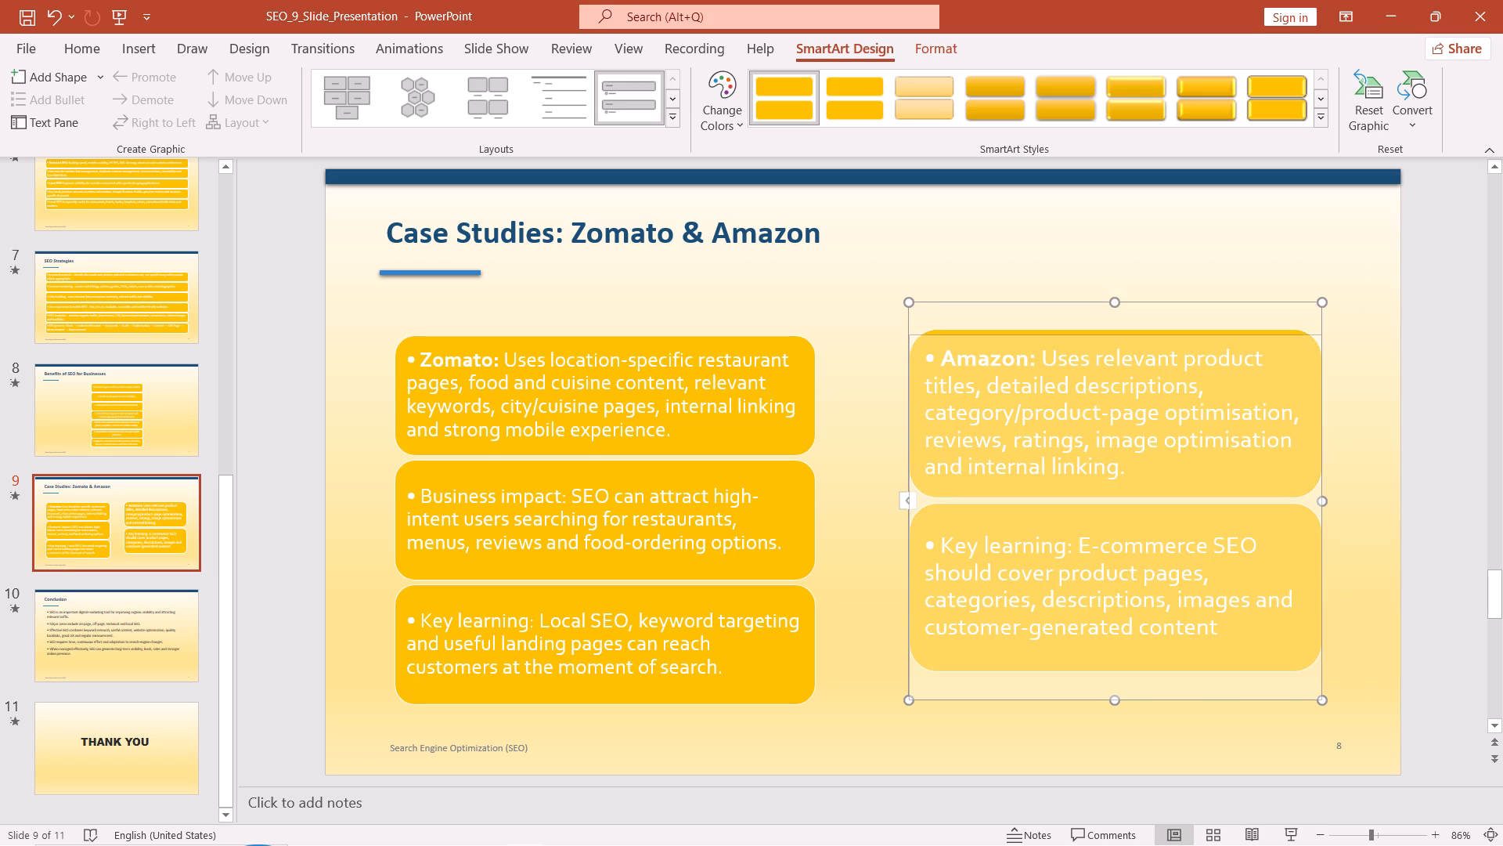
left_click_drag(1115, 334, 1116, 316)
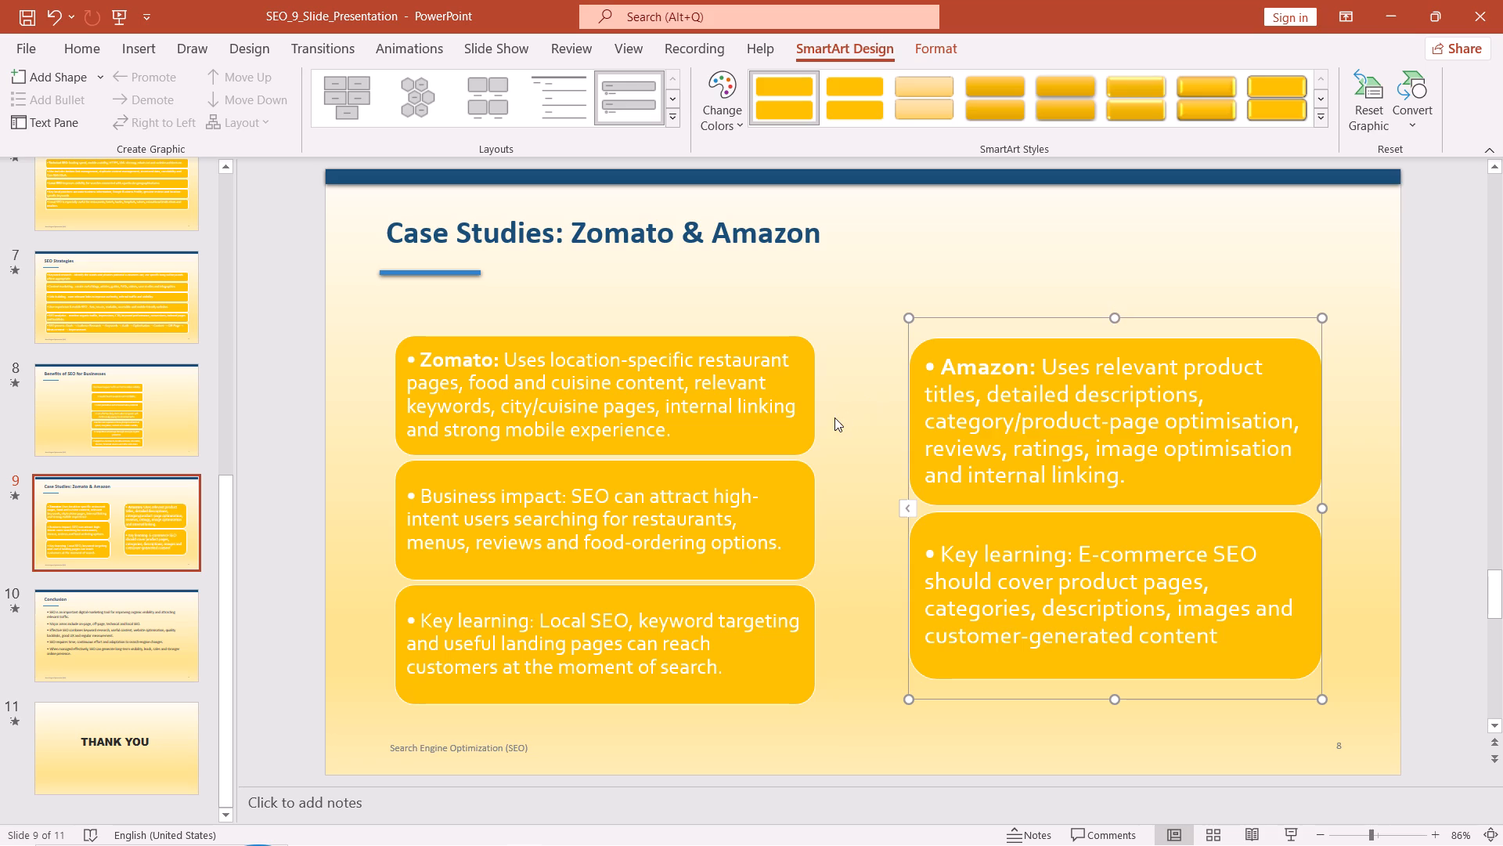
Convert all the bullet text on the Conclusion slide to a Vertical Bullet List SmartArt graphic.
left_click(123, 644)
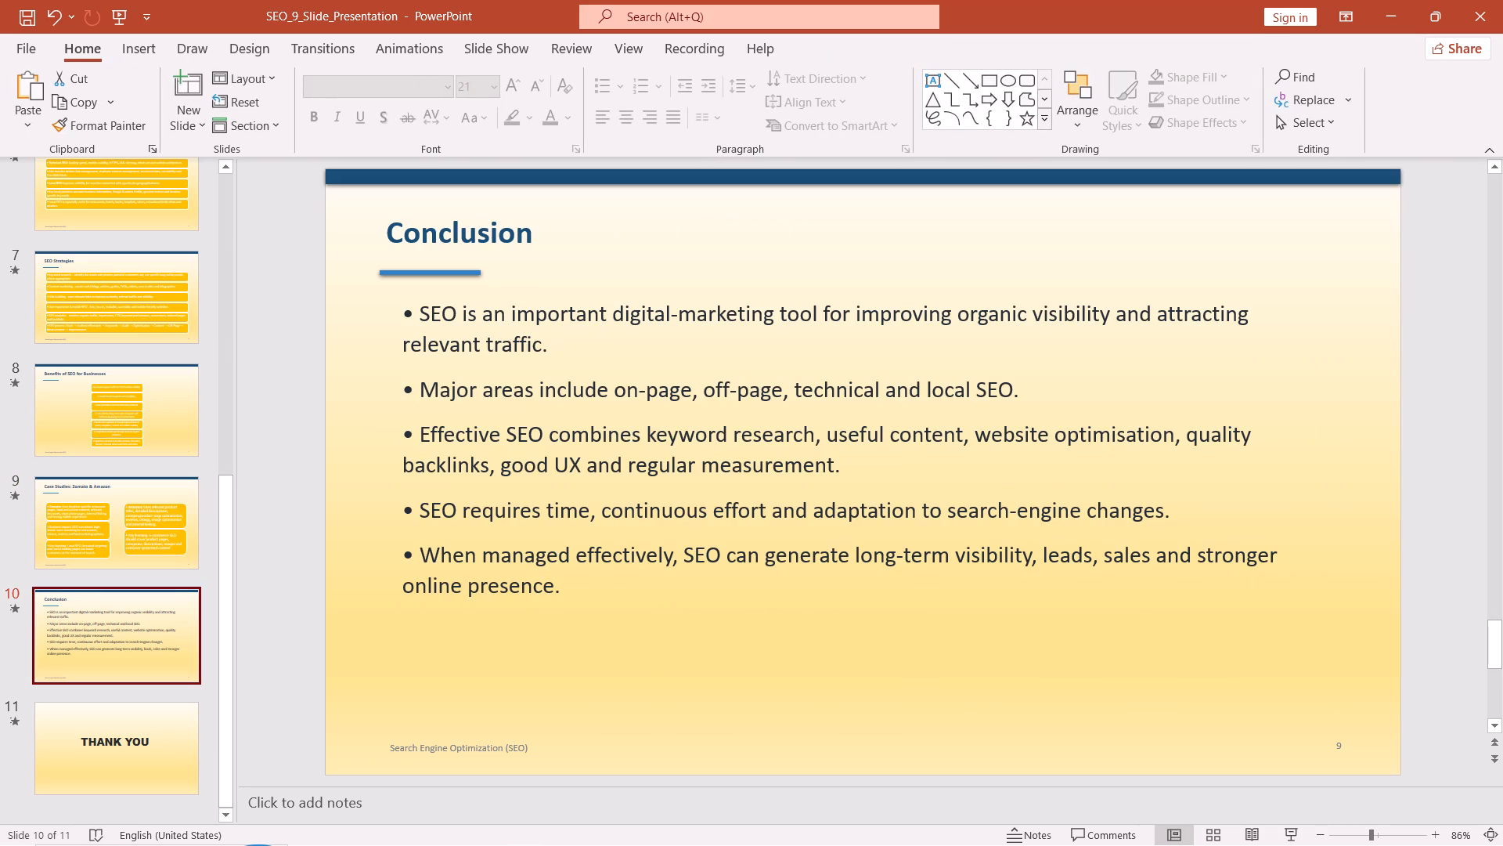
left_click_drag(424, 311, 541, 497)
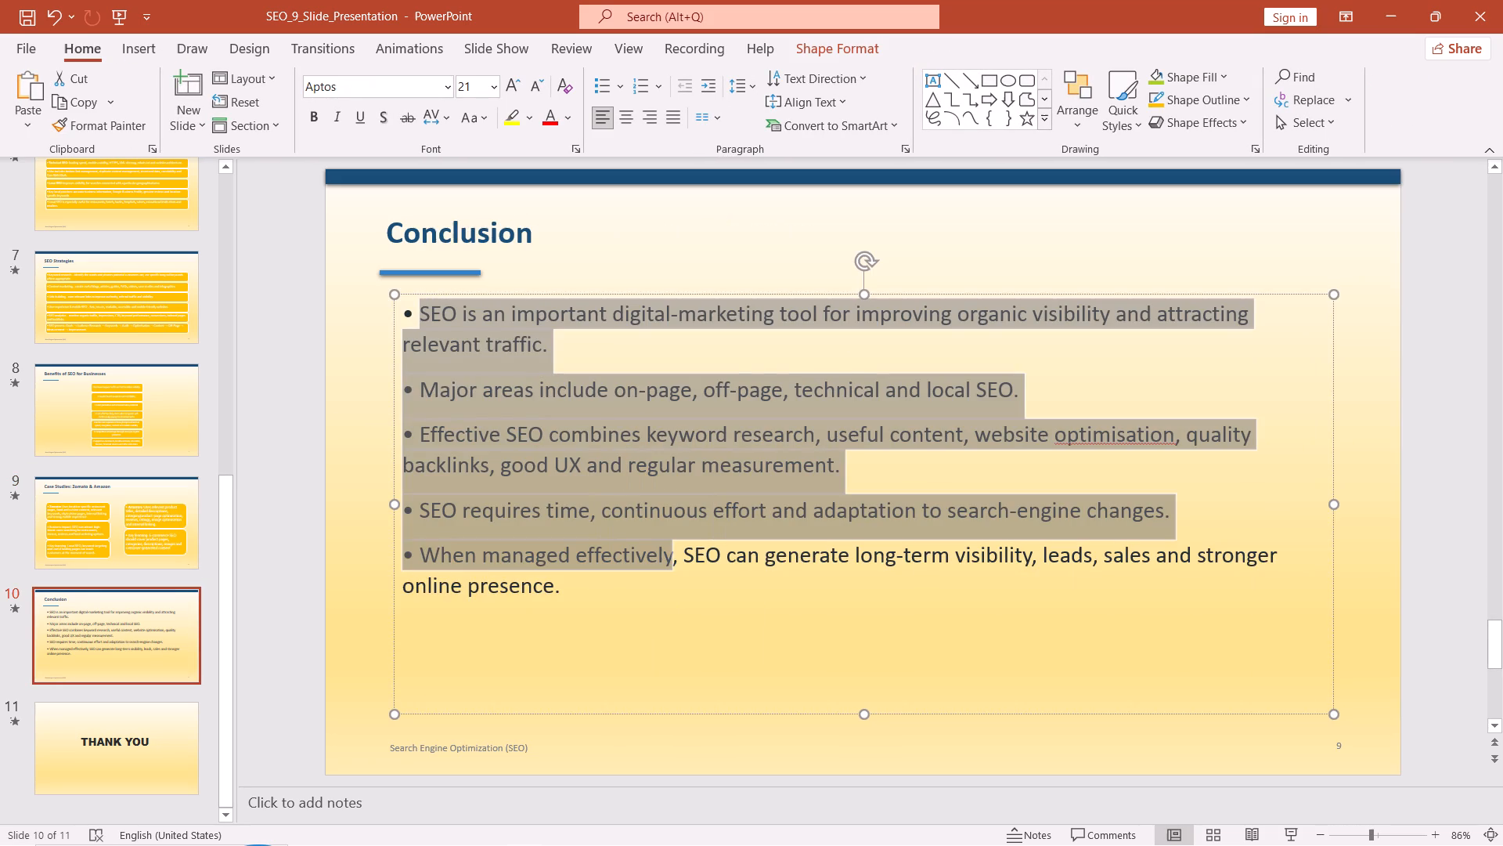
left_click_drag(541, 497, 535, 608)
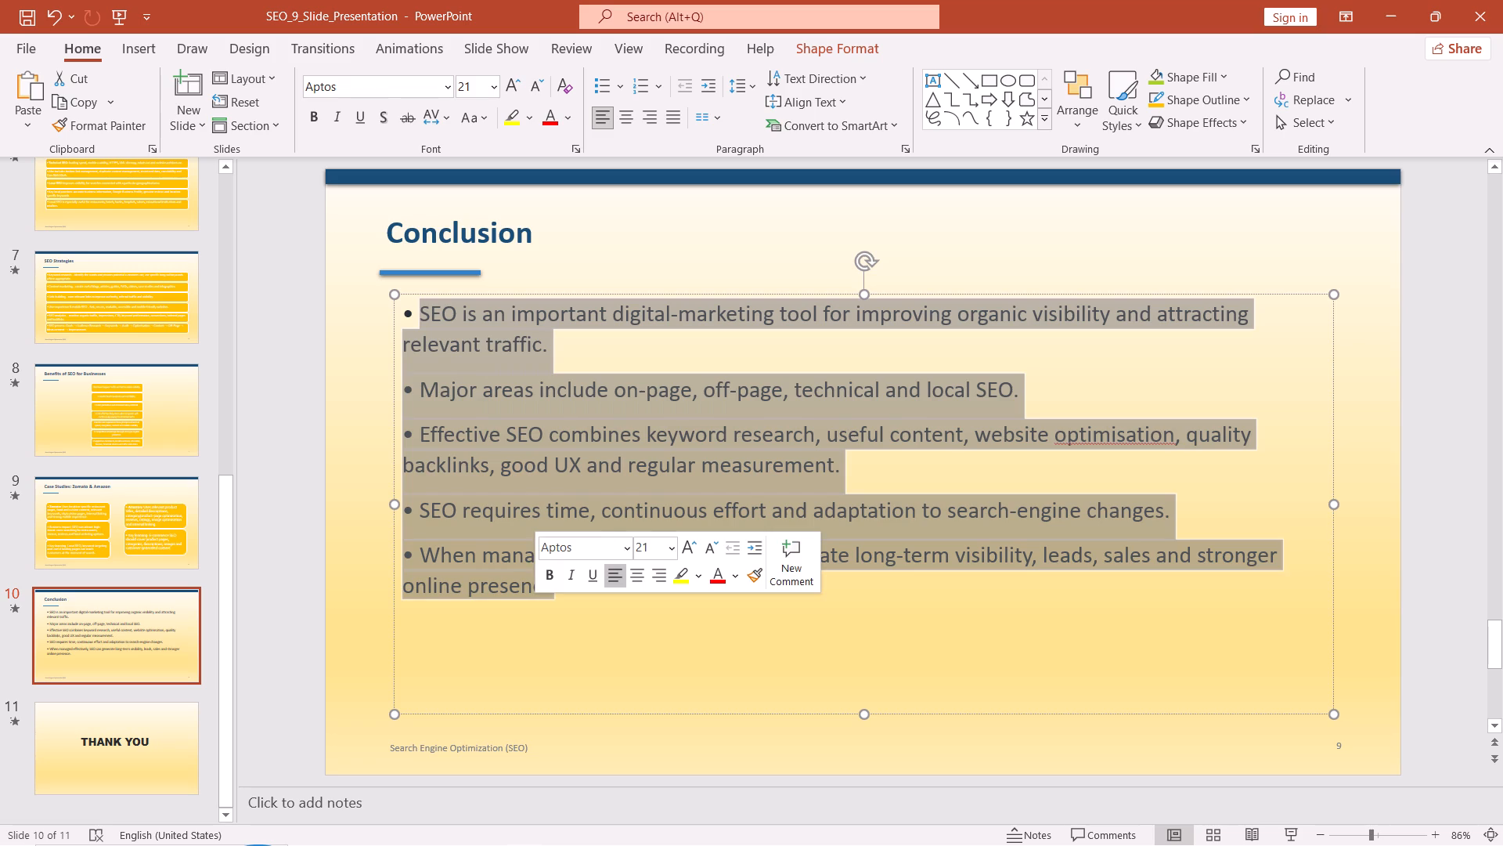
left_click(400, 309)
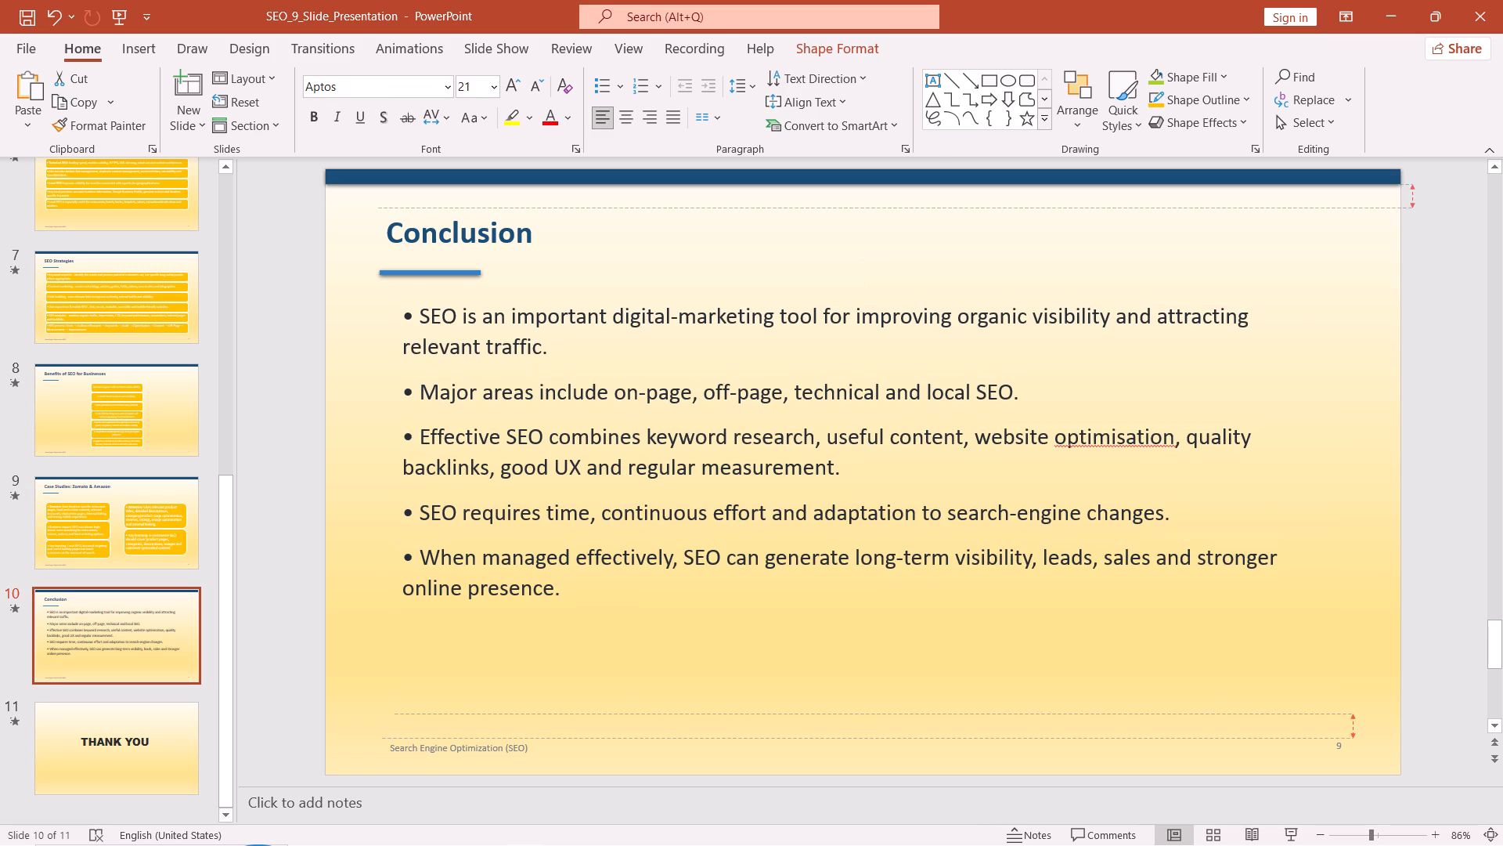
left_click_drag(405, 319, 506, 436)
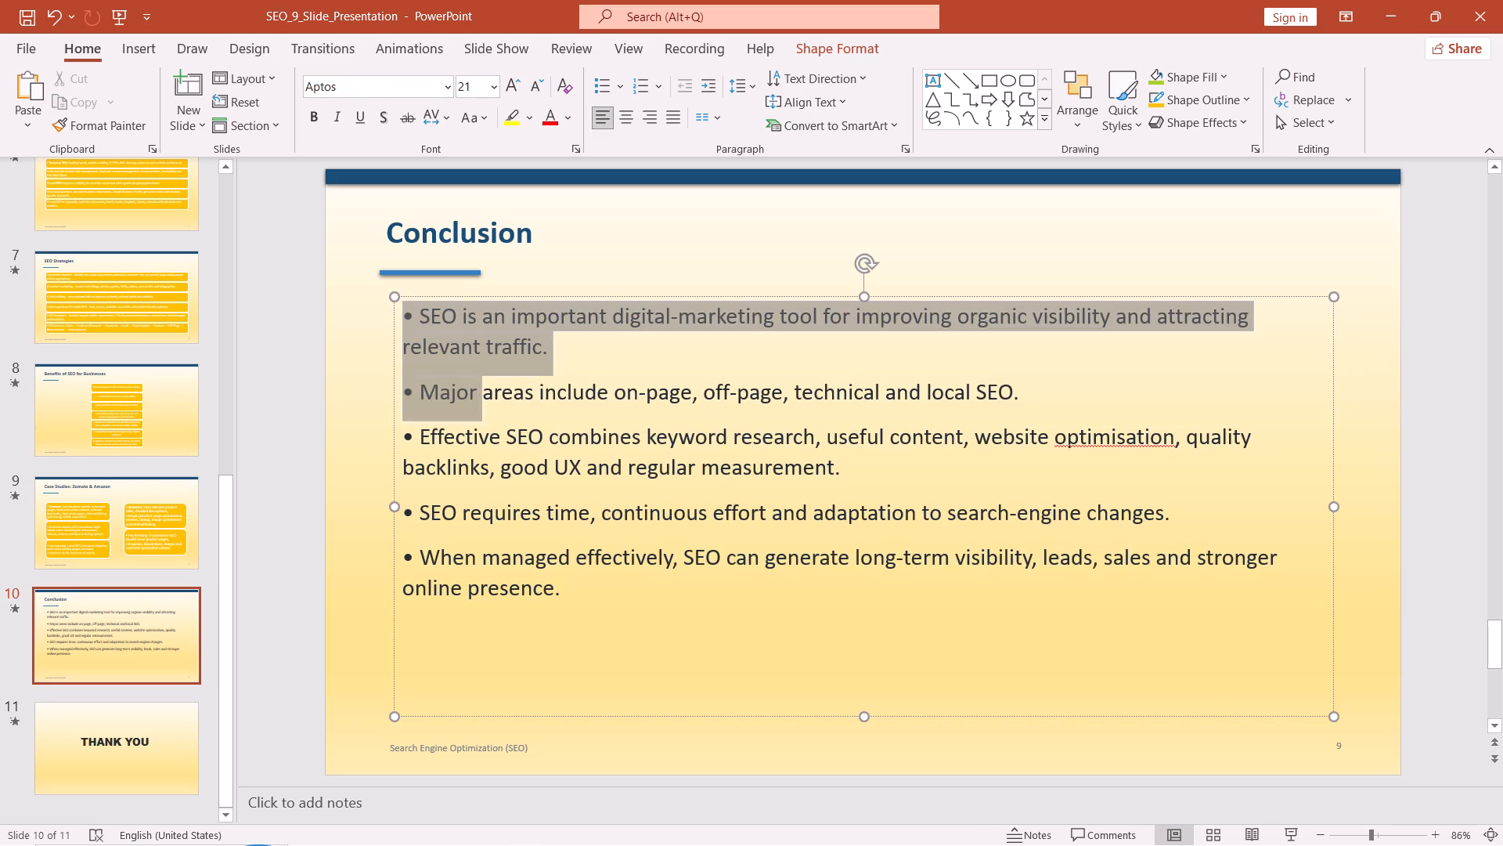
left_click_drag(506, 436, 553, 609)
right_click(512, 471)
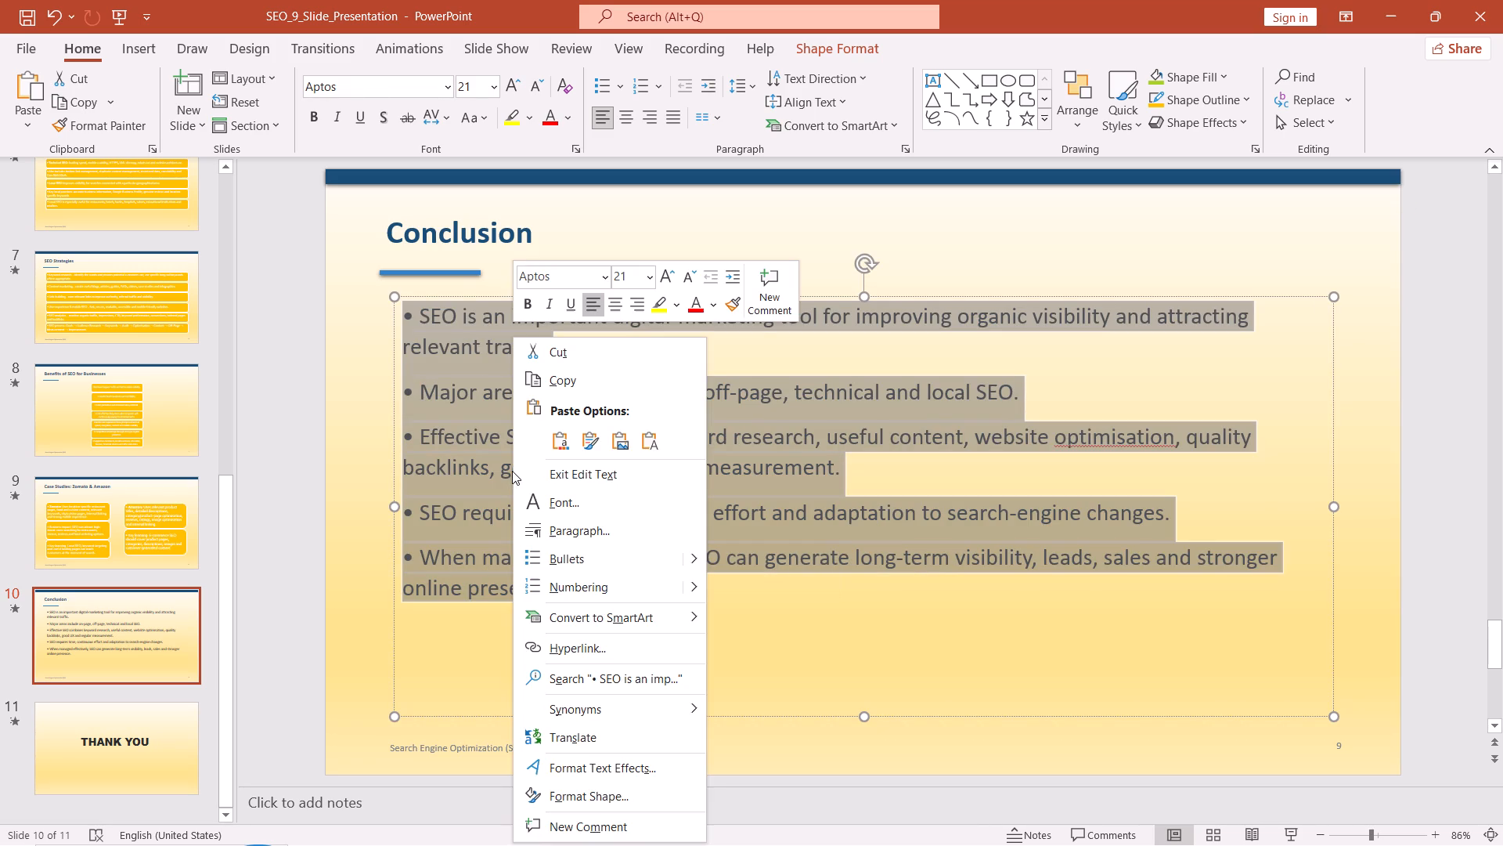
left_click(631, 613)
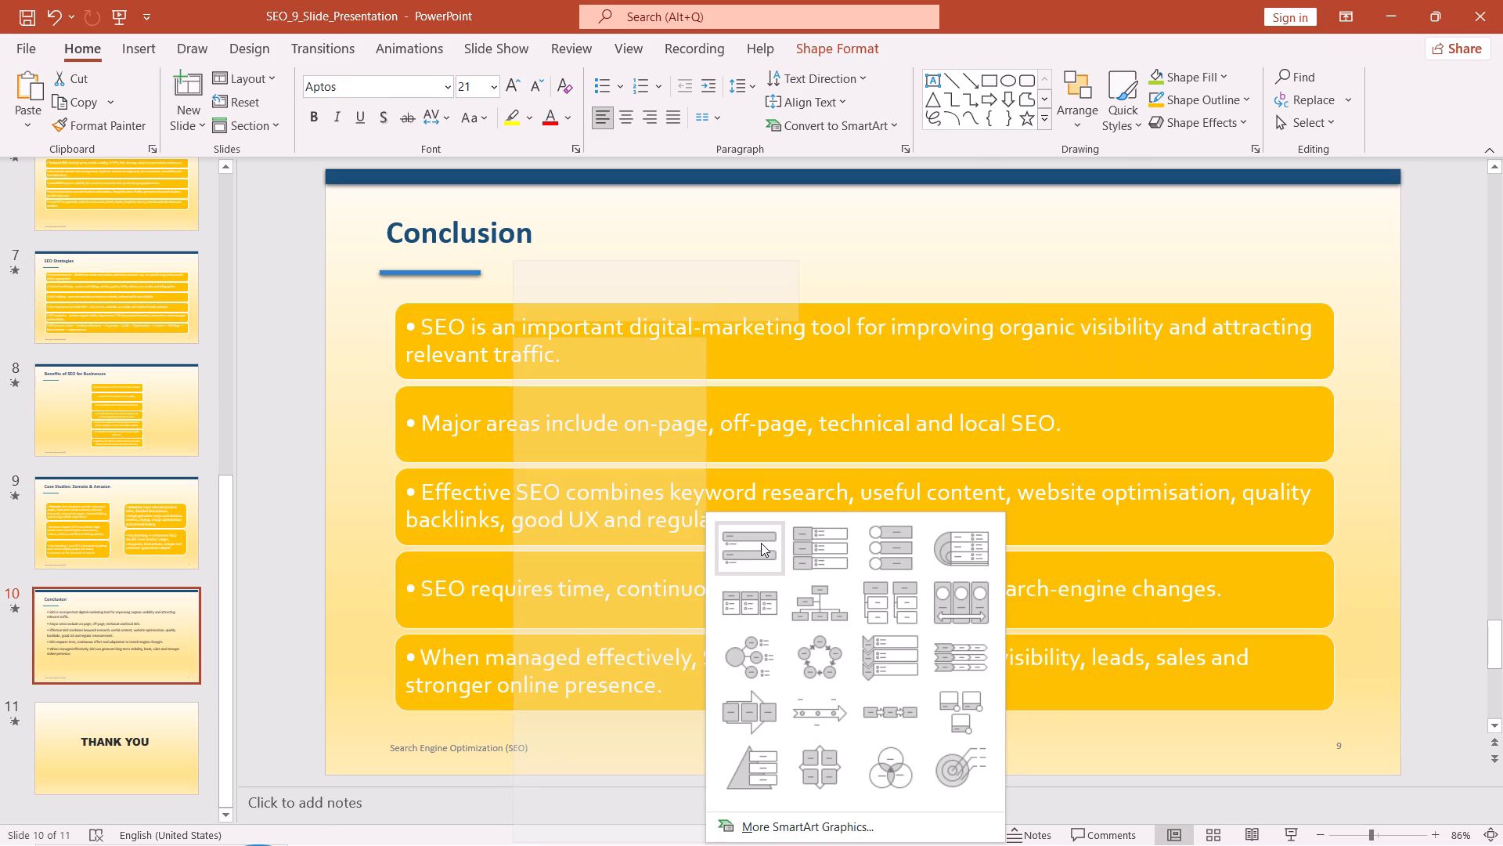
left_click(761, 543)
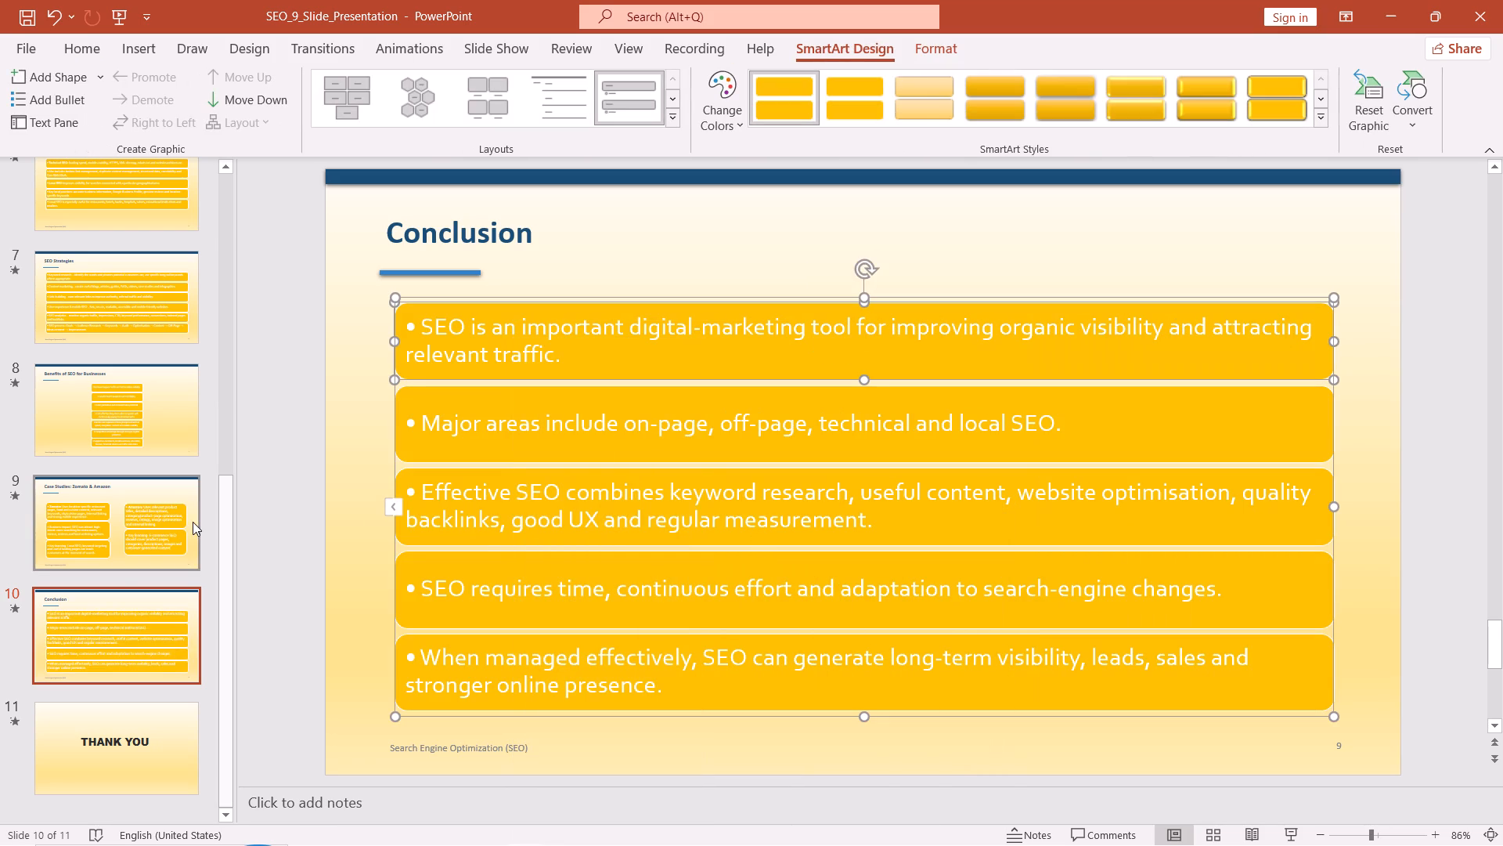
Draw a large, wide text box across the middle of the emptied opening slide.
scroll(124, 495, "up", 8)
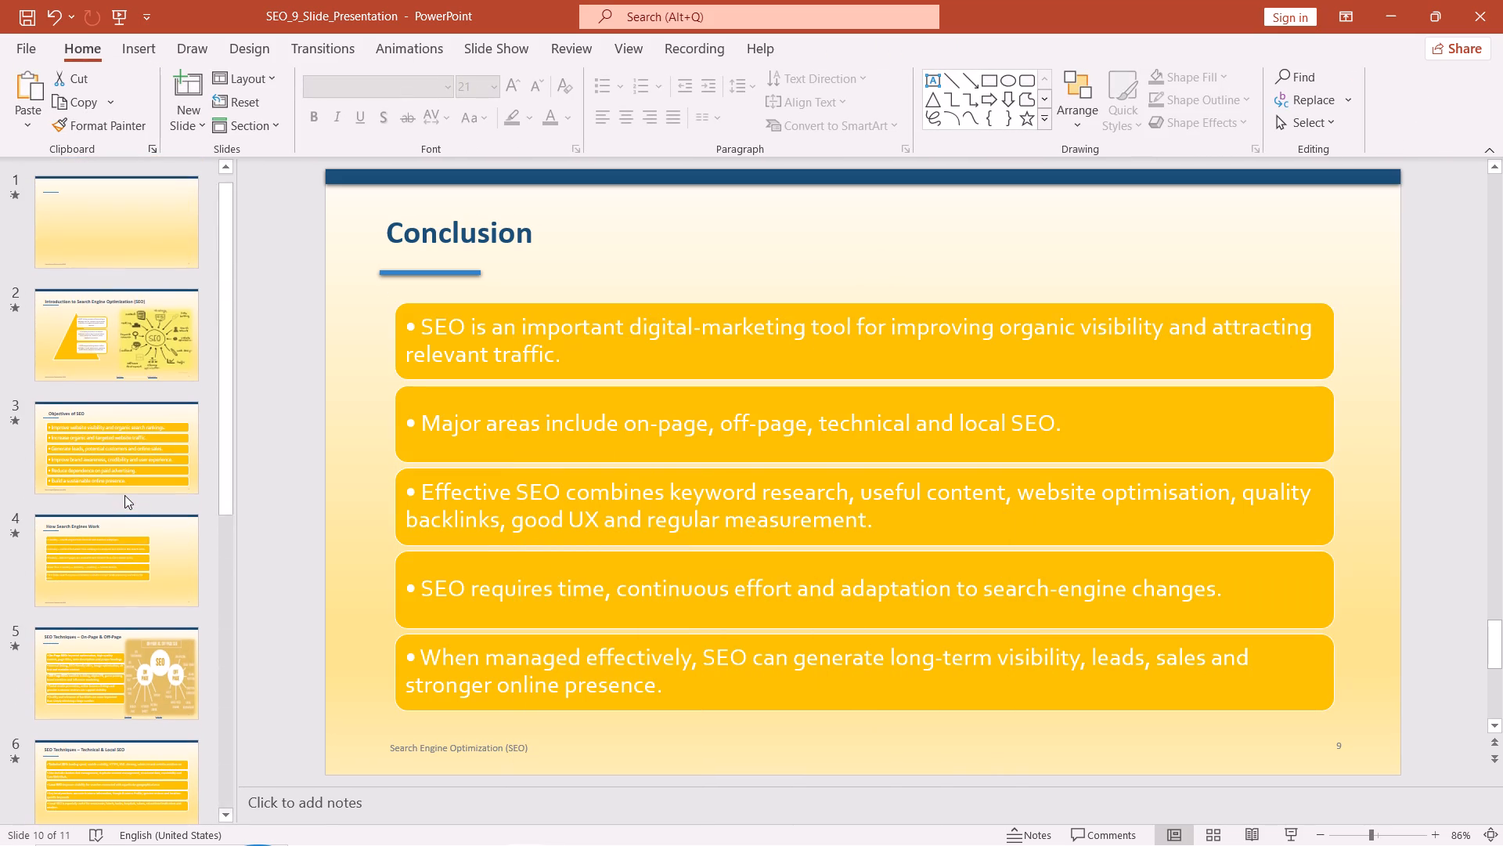
left_click(105, 247)
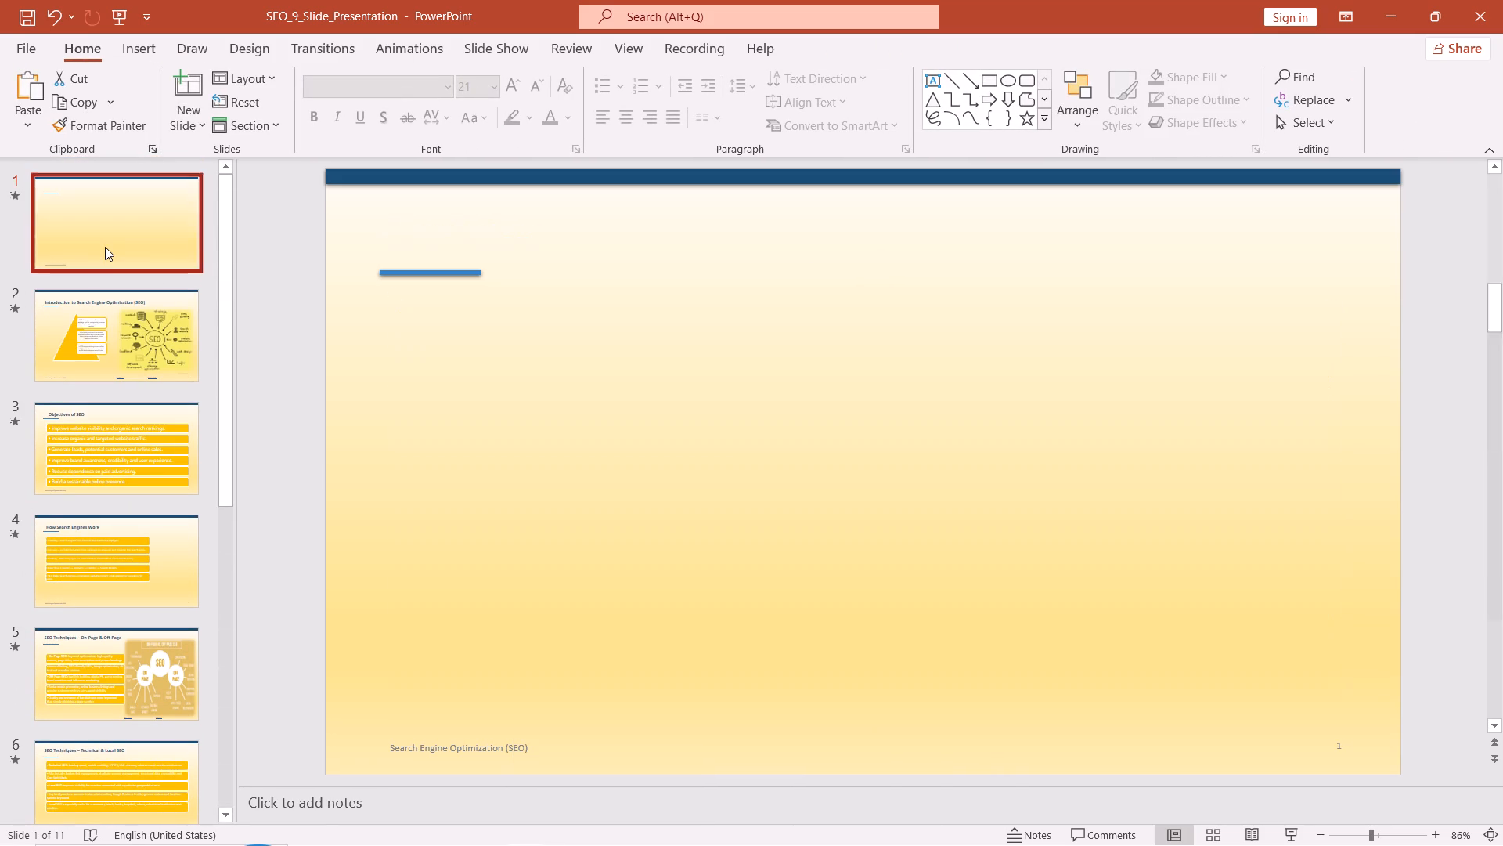
left_click(108, 334)
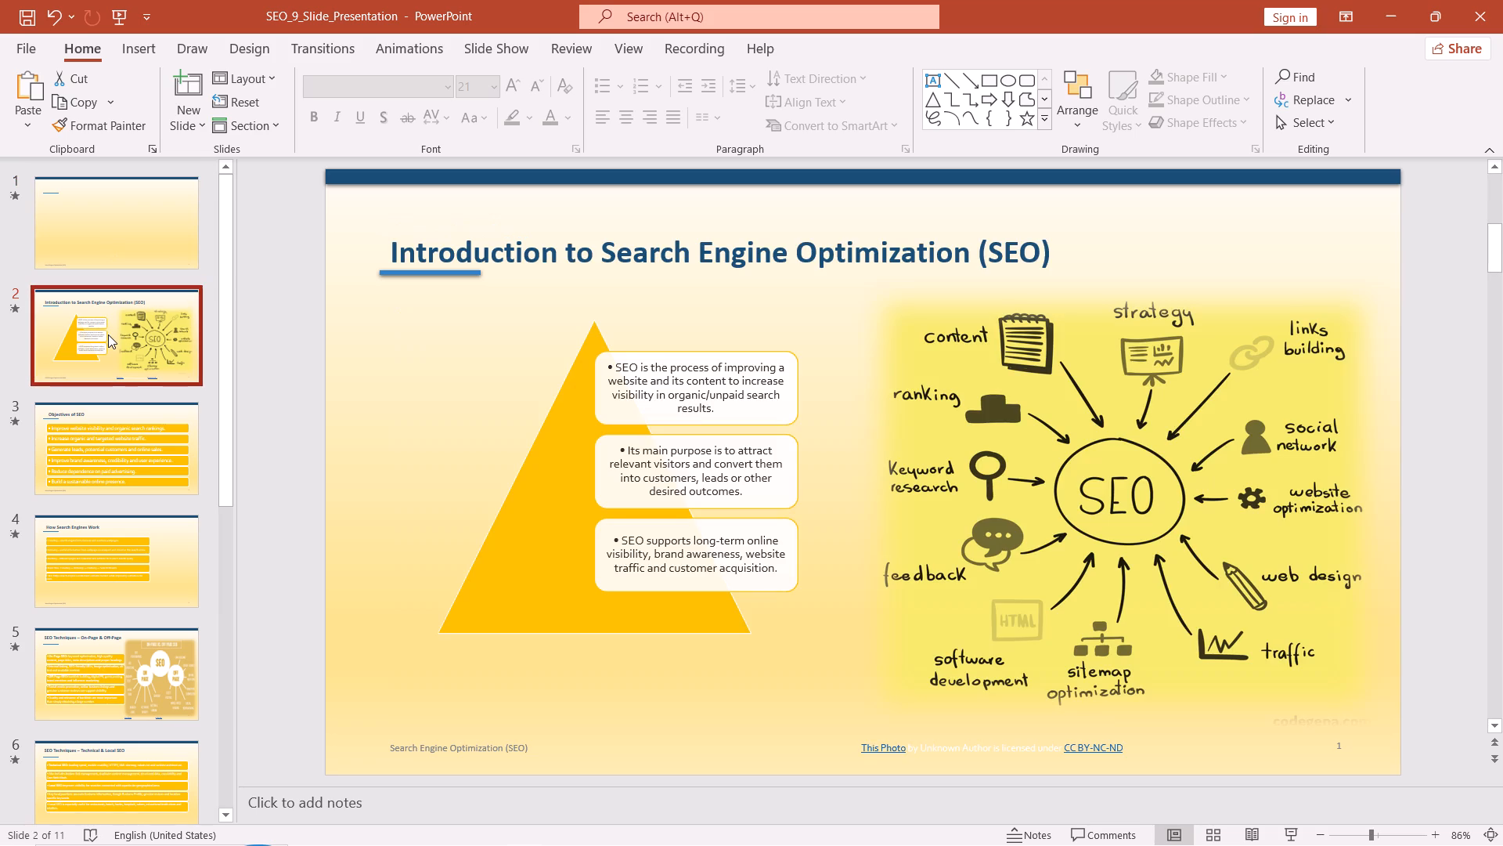
left_click(124, 224)
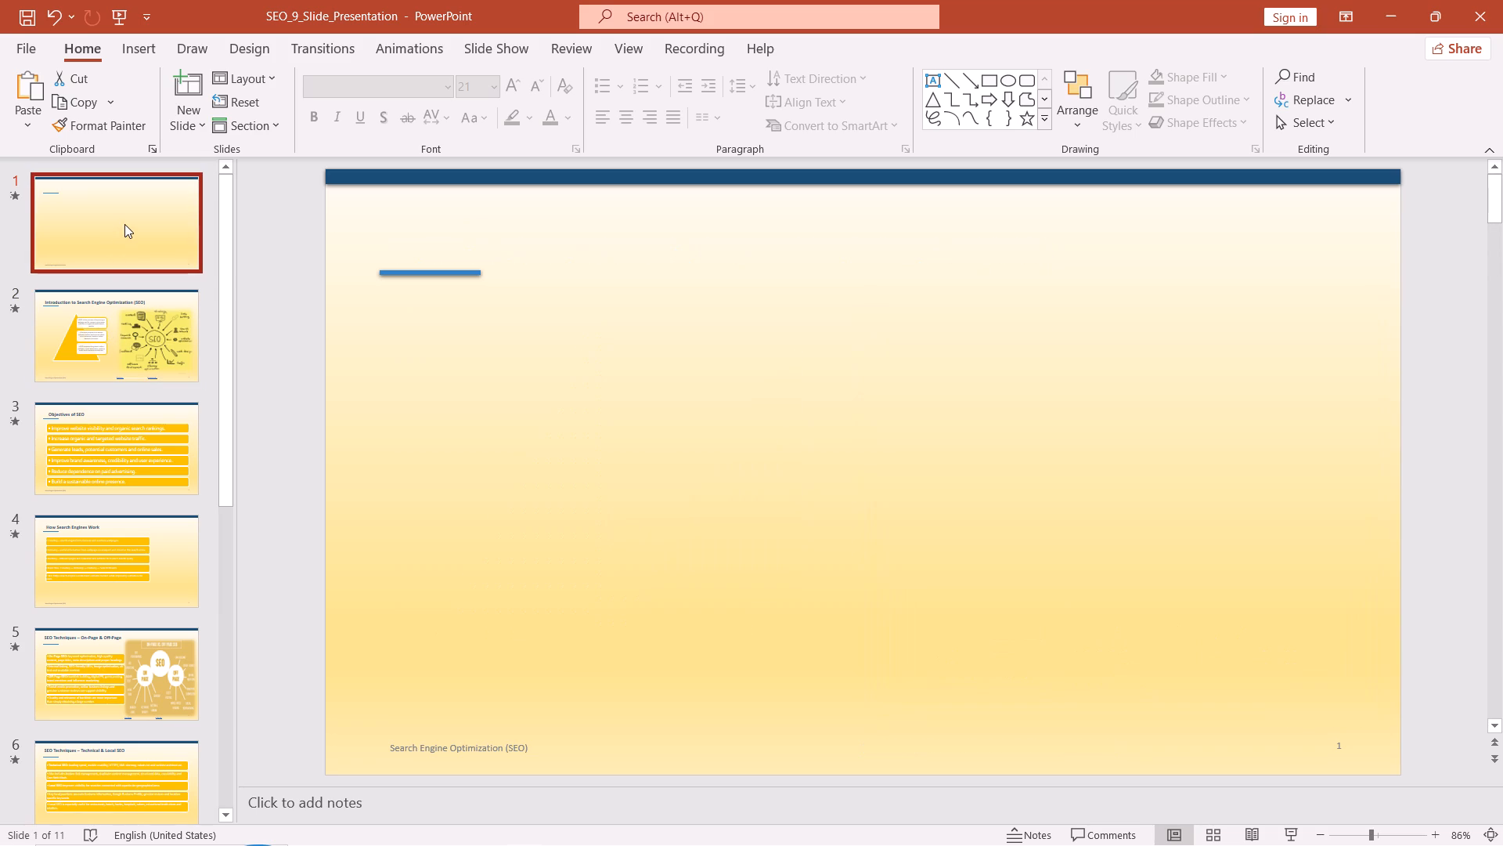
left_click(939, 88)
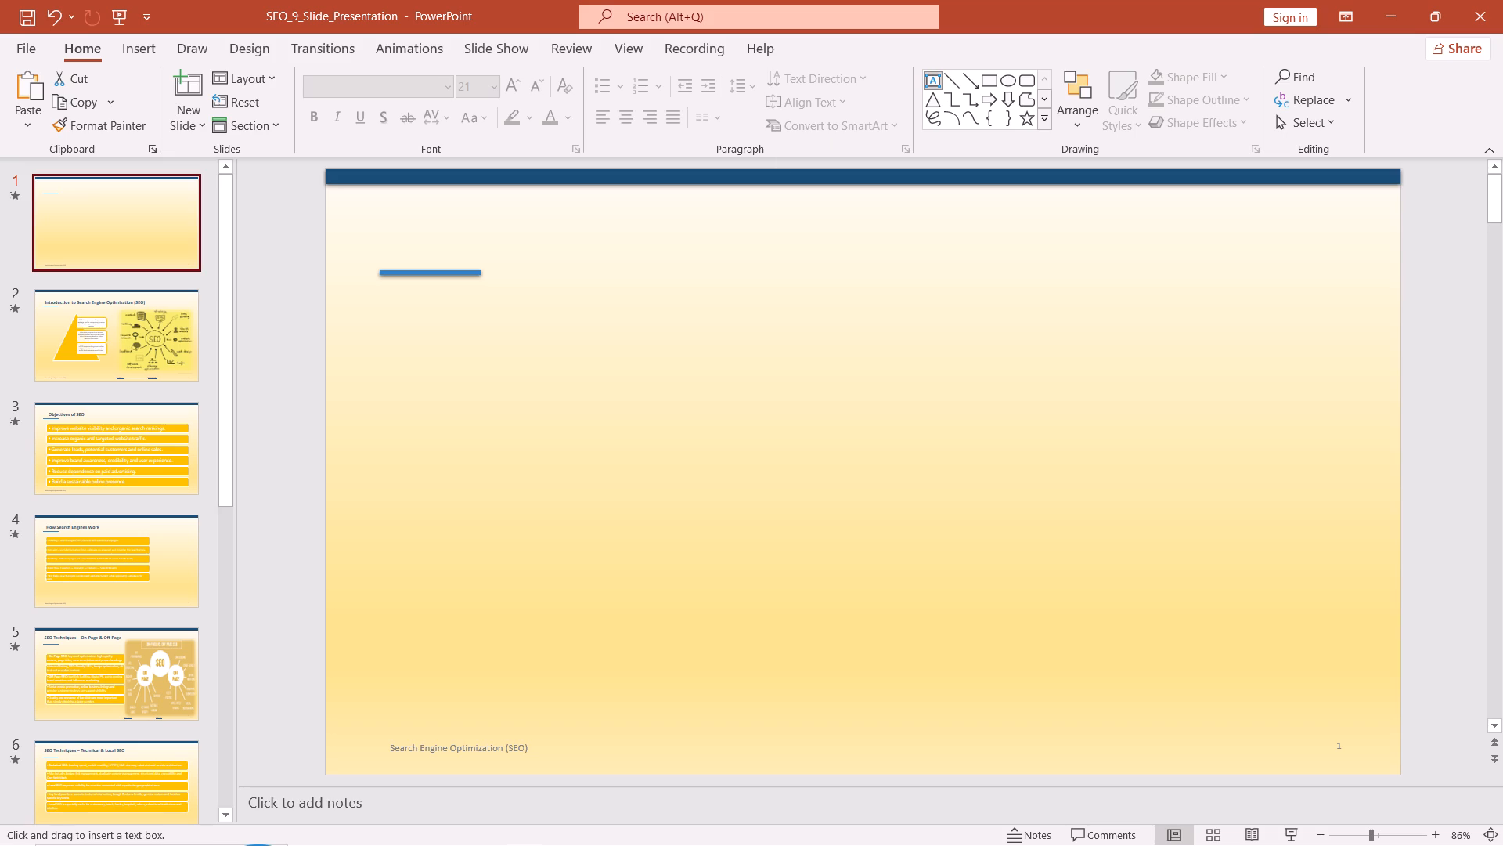
left_click_drag(476, 358, 1054, 557)
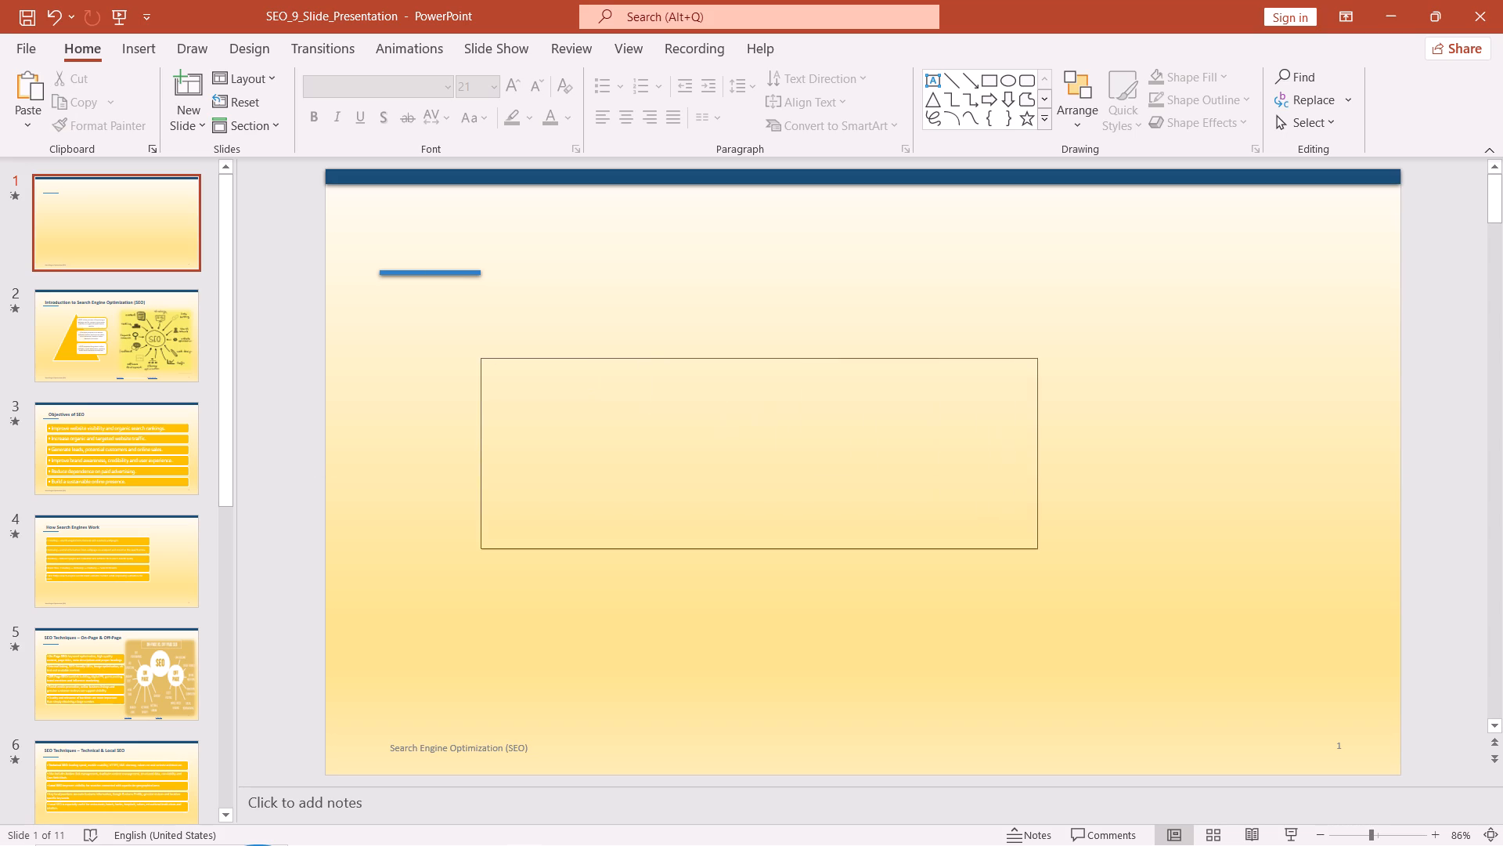
left_click_drag(1054, 557, 1289, 610)
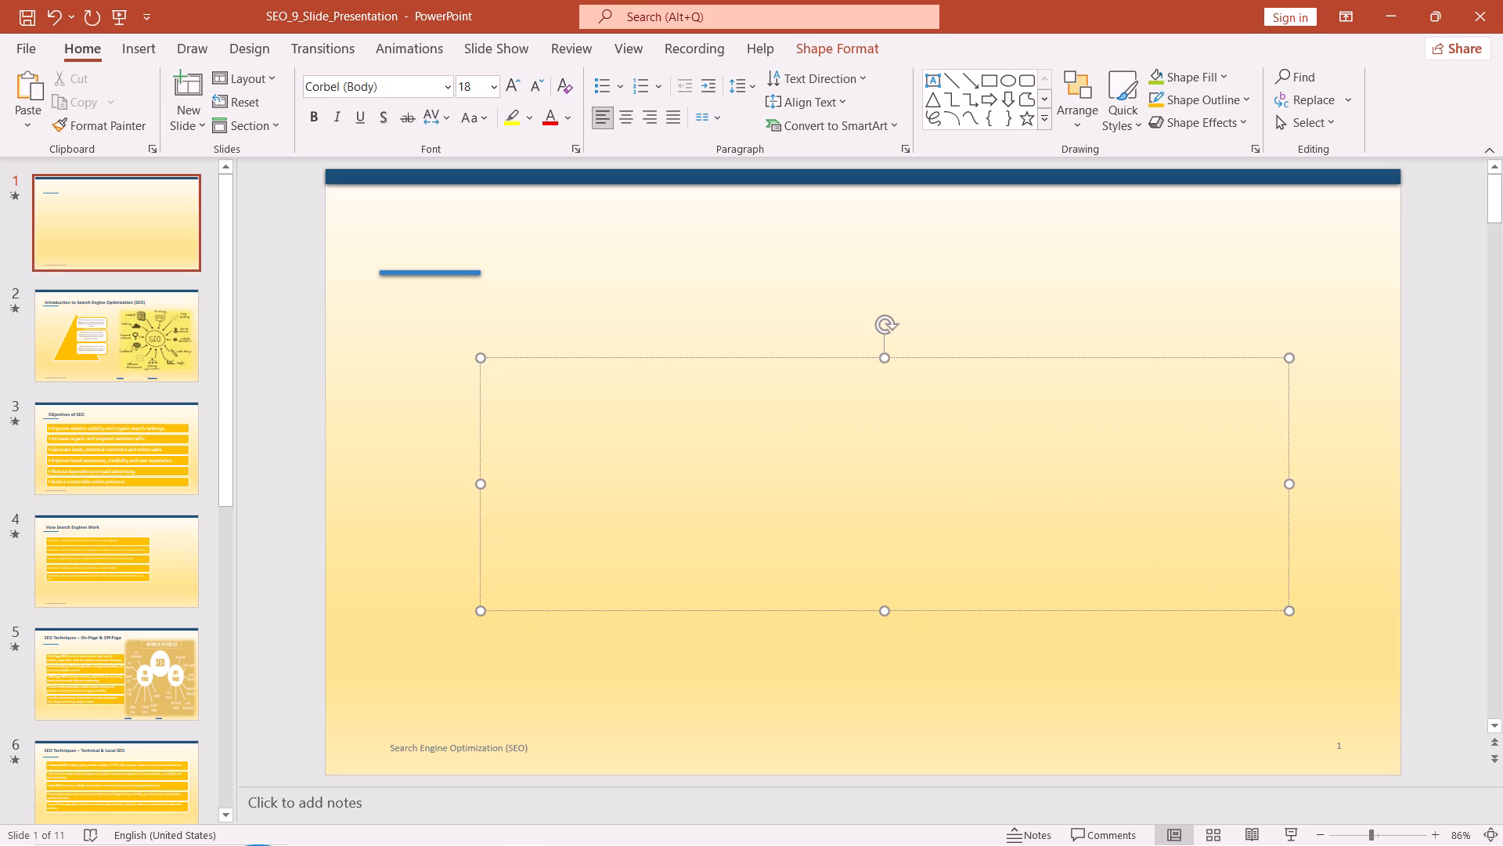
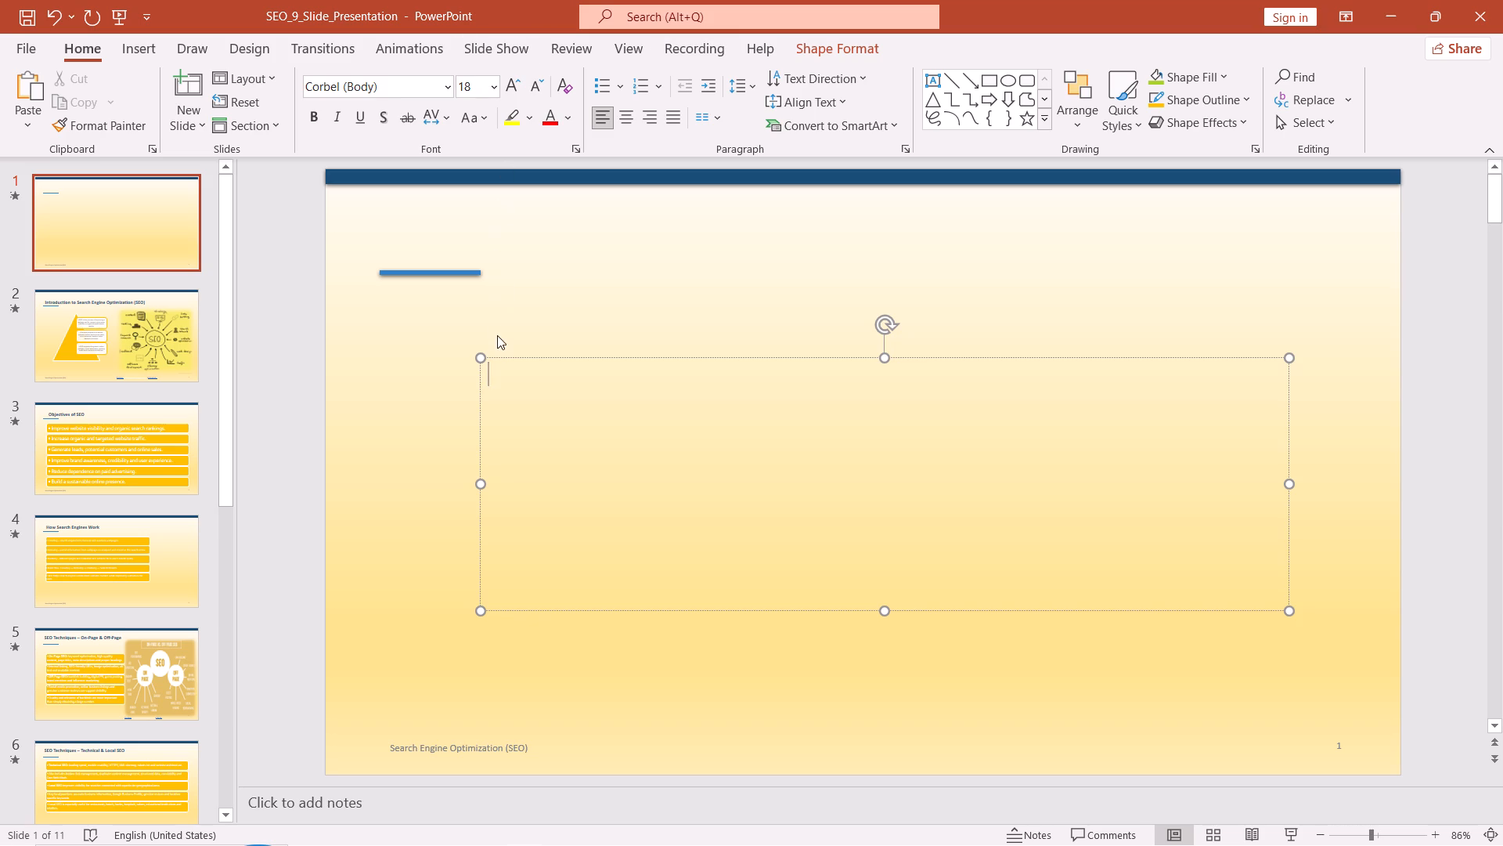
Paste the copied title "Search Engine Marketing (SEM): Concepts, Tools, and Campaign" into the new text box on the opening slide.
left_click(496, 380)
key("ctrl+v")
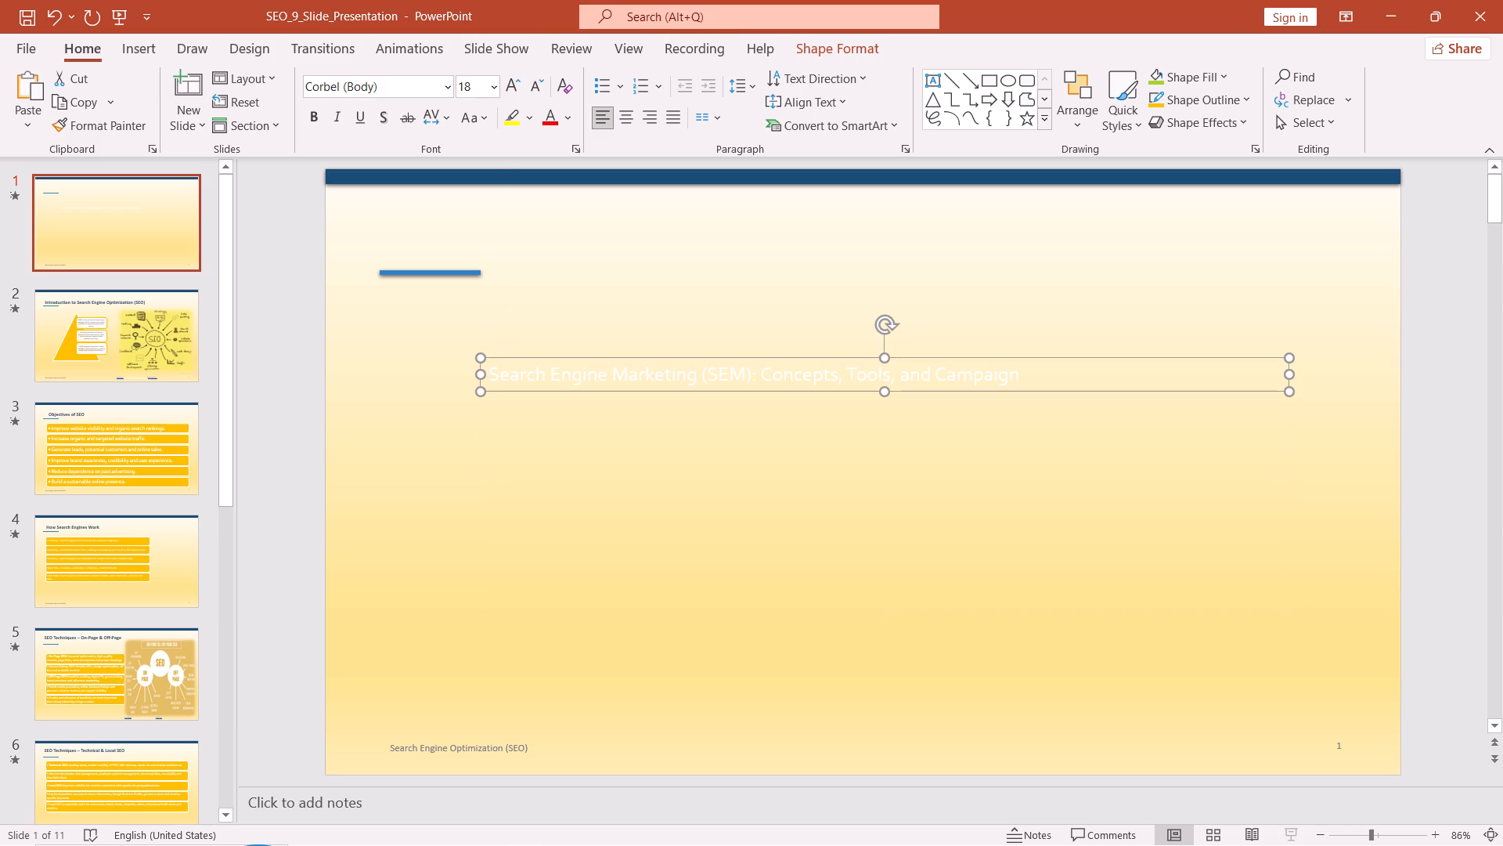
Format the Search Engine Marketing title text on the opening slide in the black theme colour, bold, at 24 pt.
left_click_drag(488, 376, 512, 374)
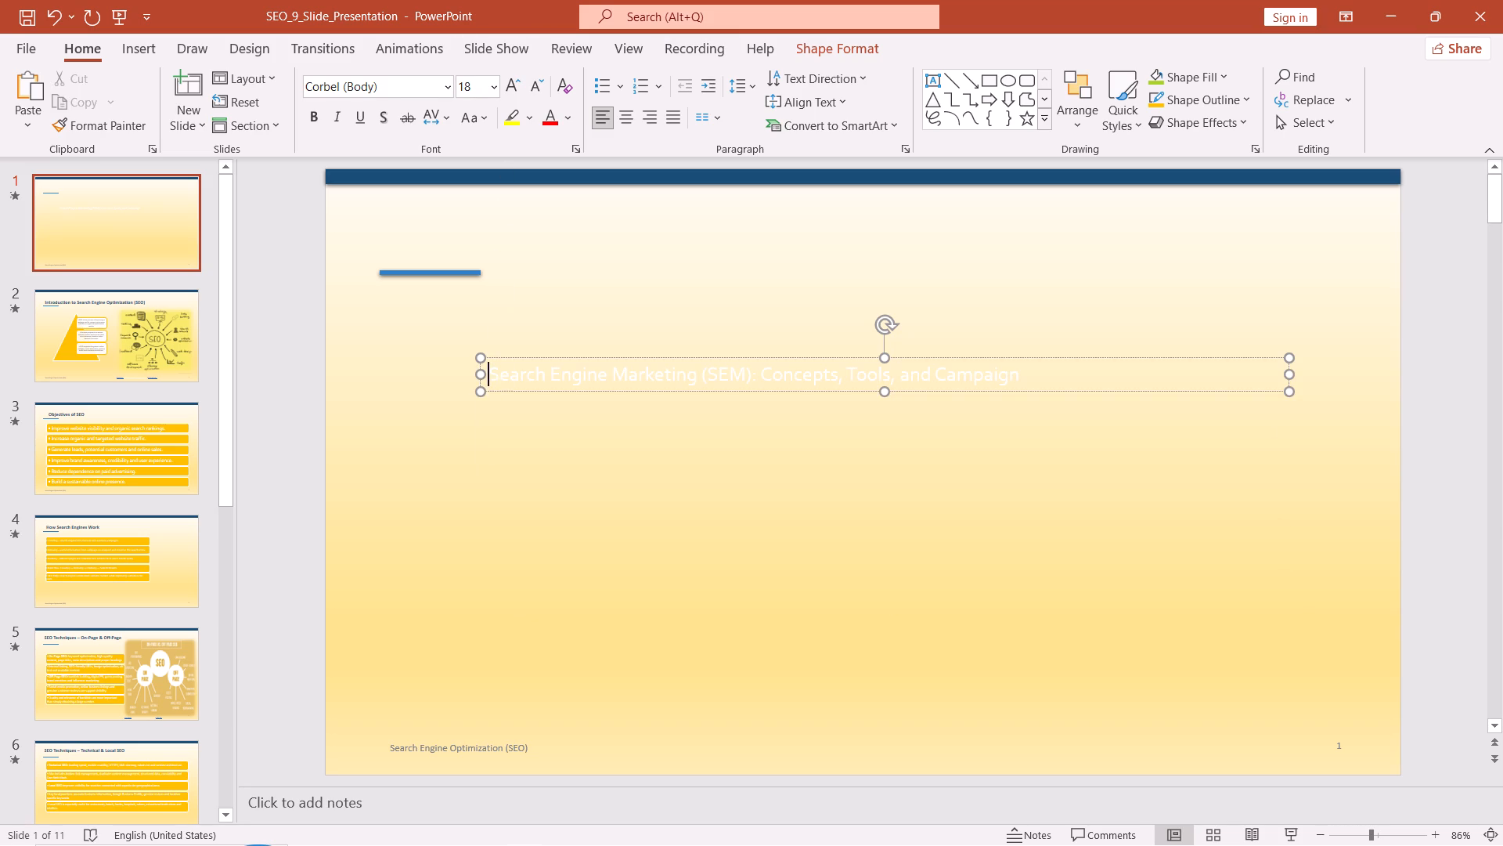
left_click_drag(512, 374, 1120, 407)
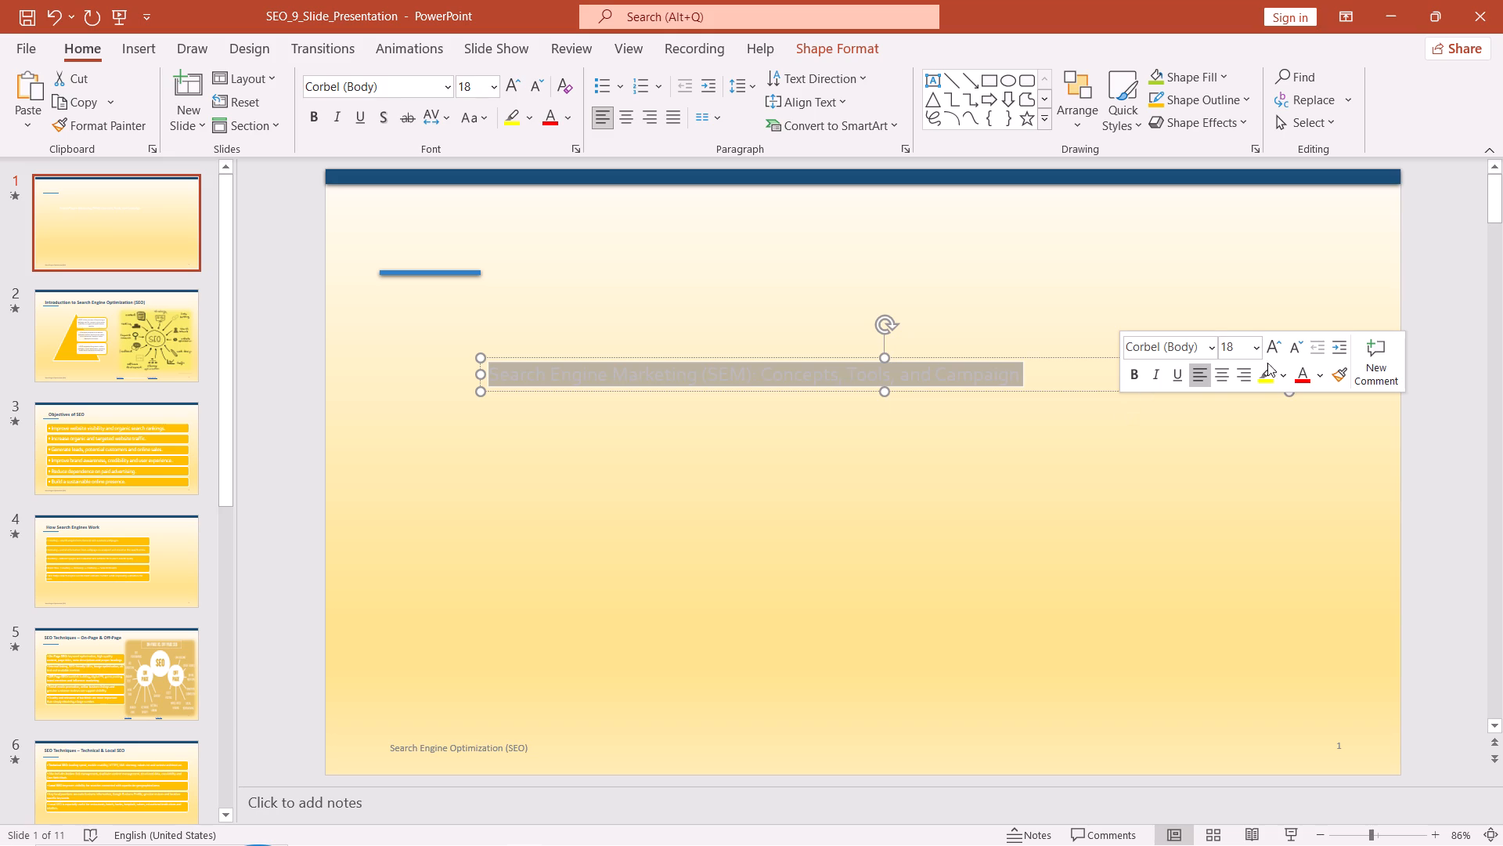
left_click(1306, 371)
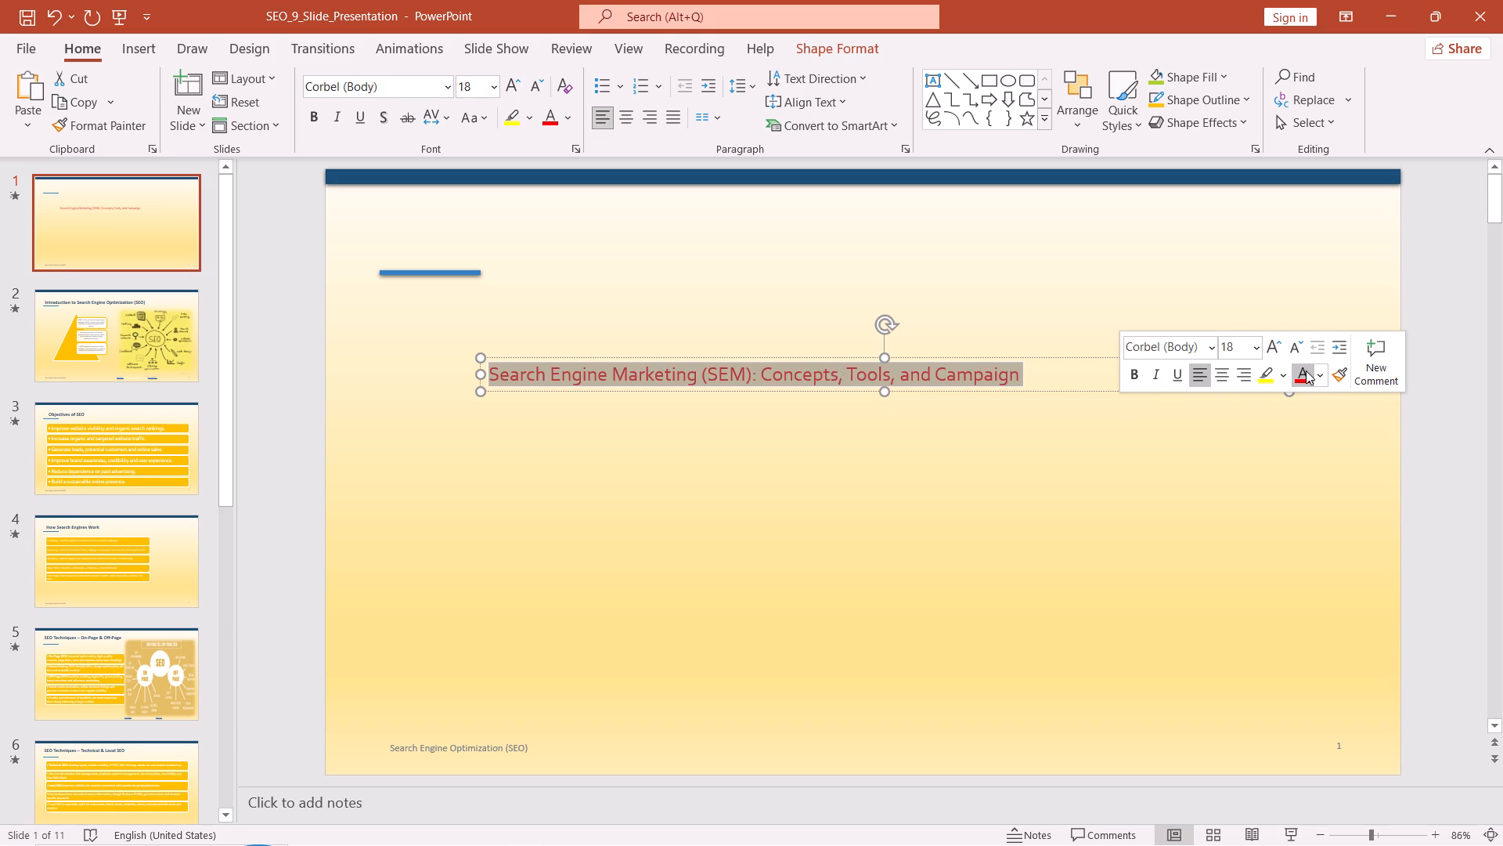
left_click(1322, 378)
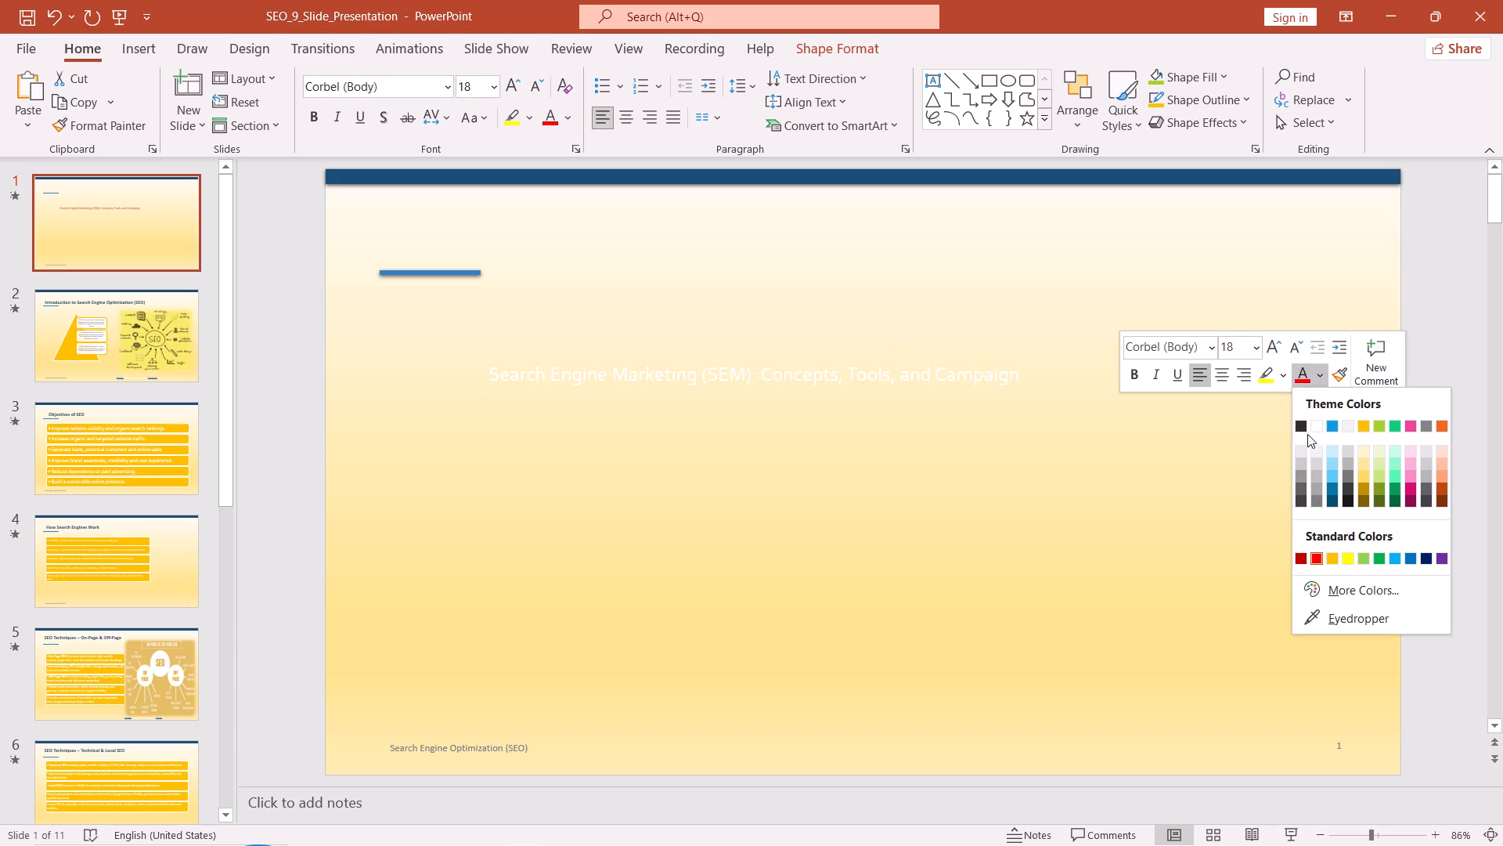
left_click(1303, 426)
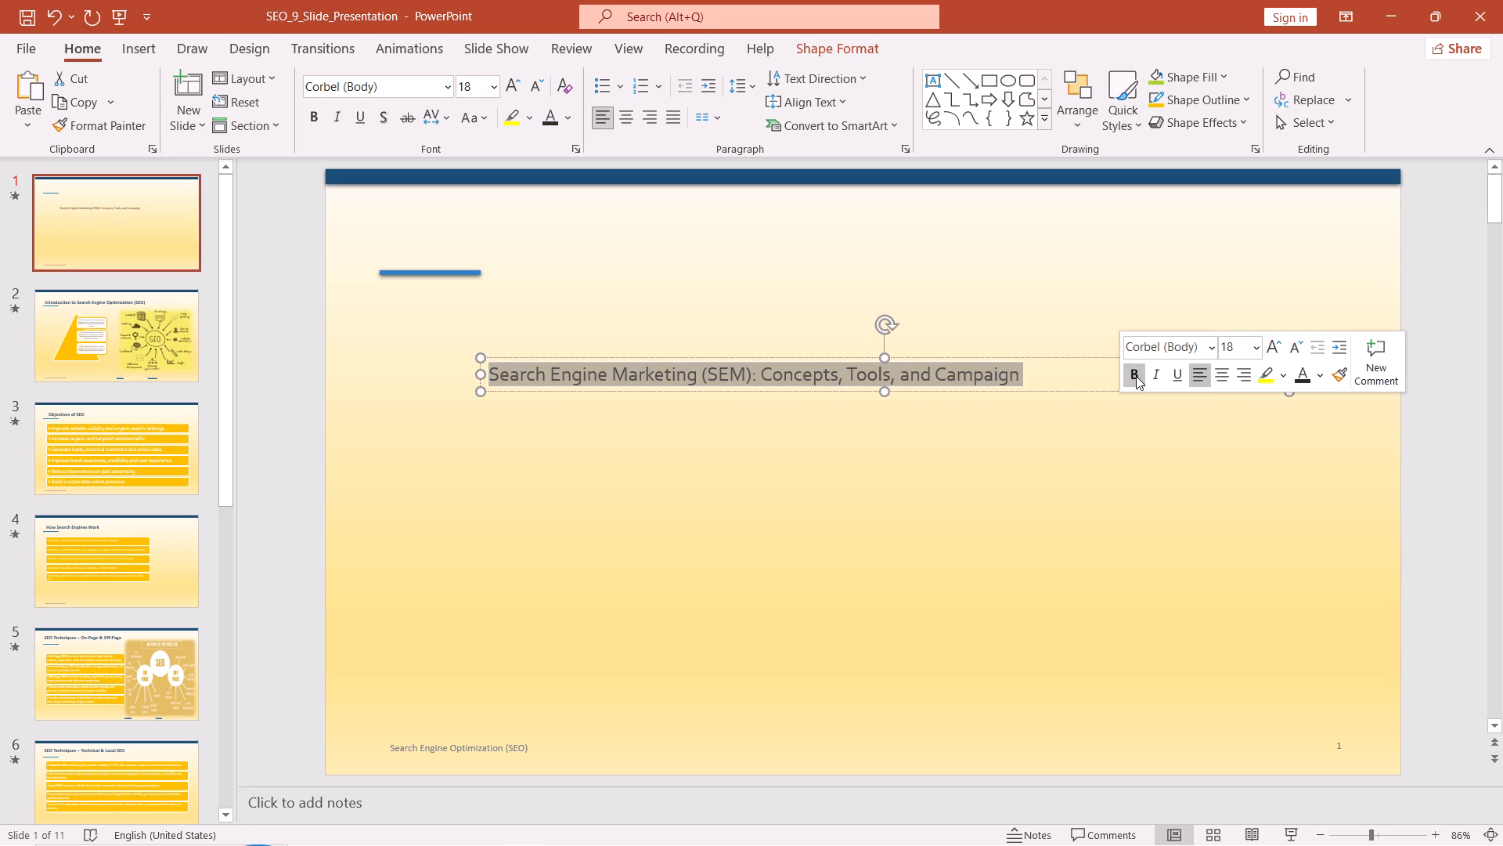
left_click(1136, 375)
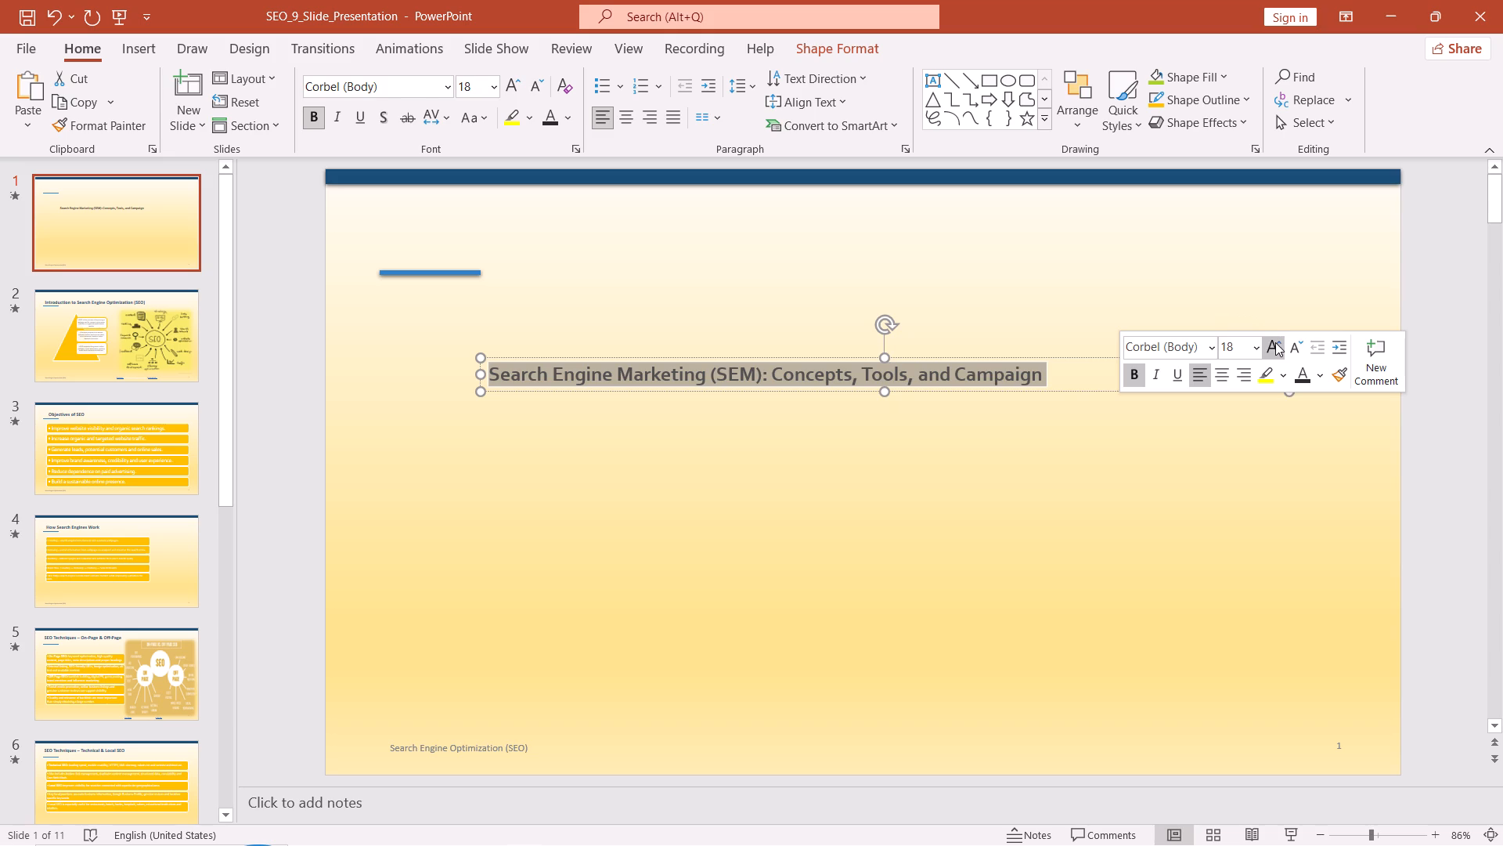
double_click(1275, 342)
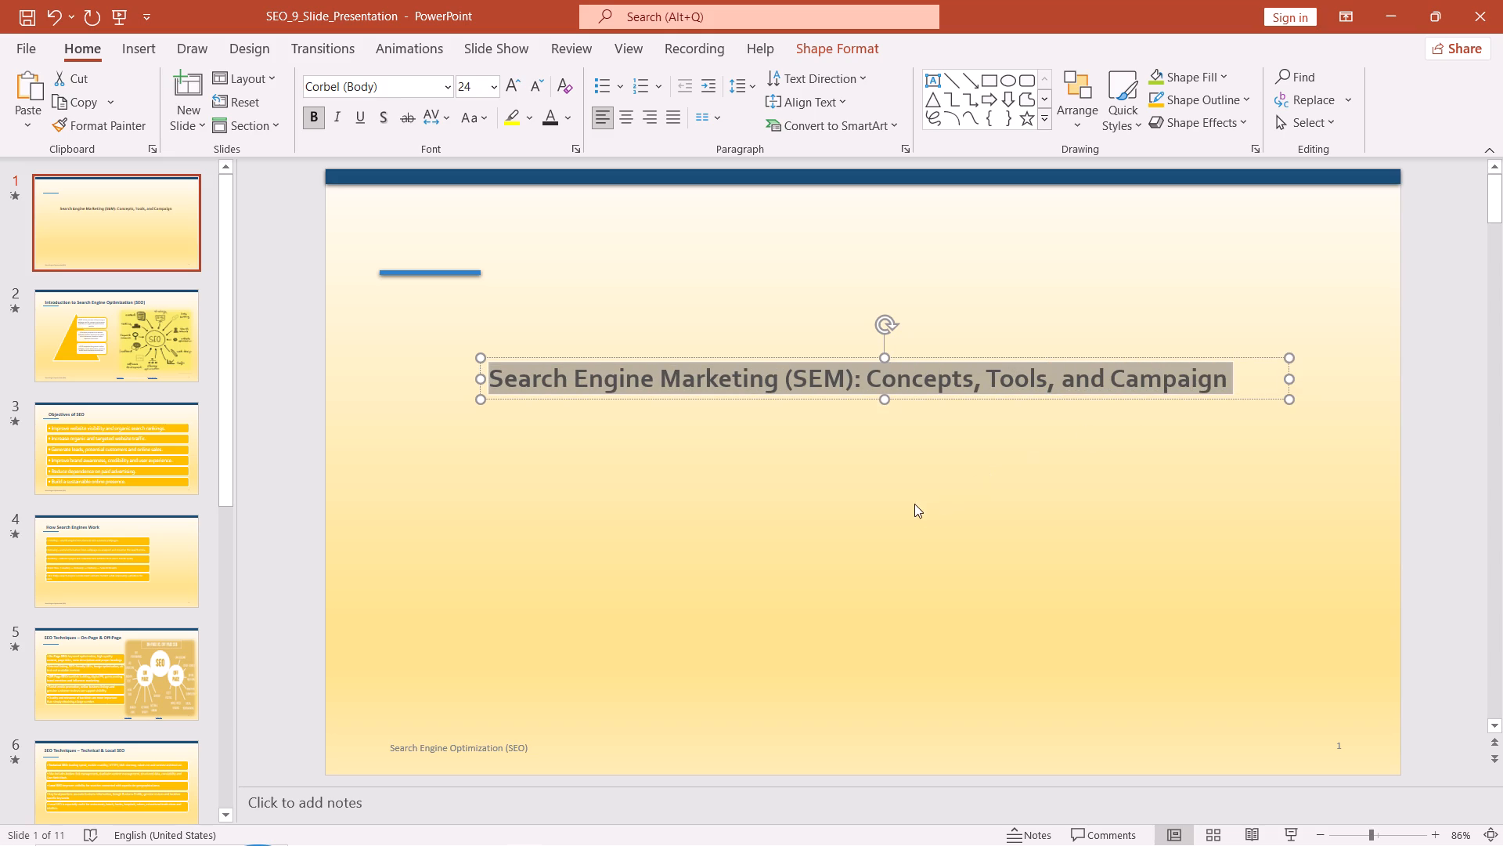
Append the word "Management" to the end of the opening slide's title text.
left_click(1231, 381)
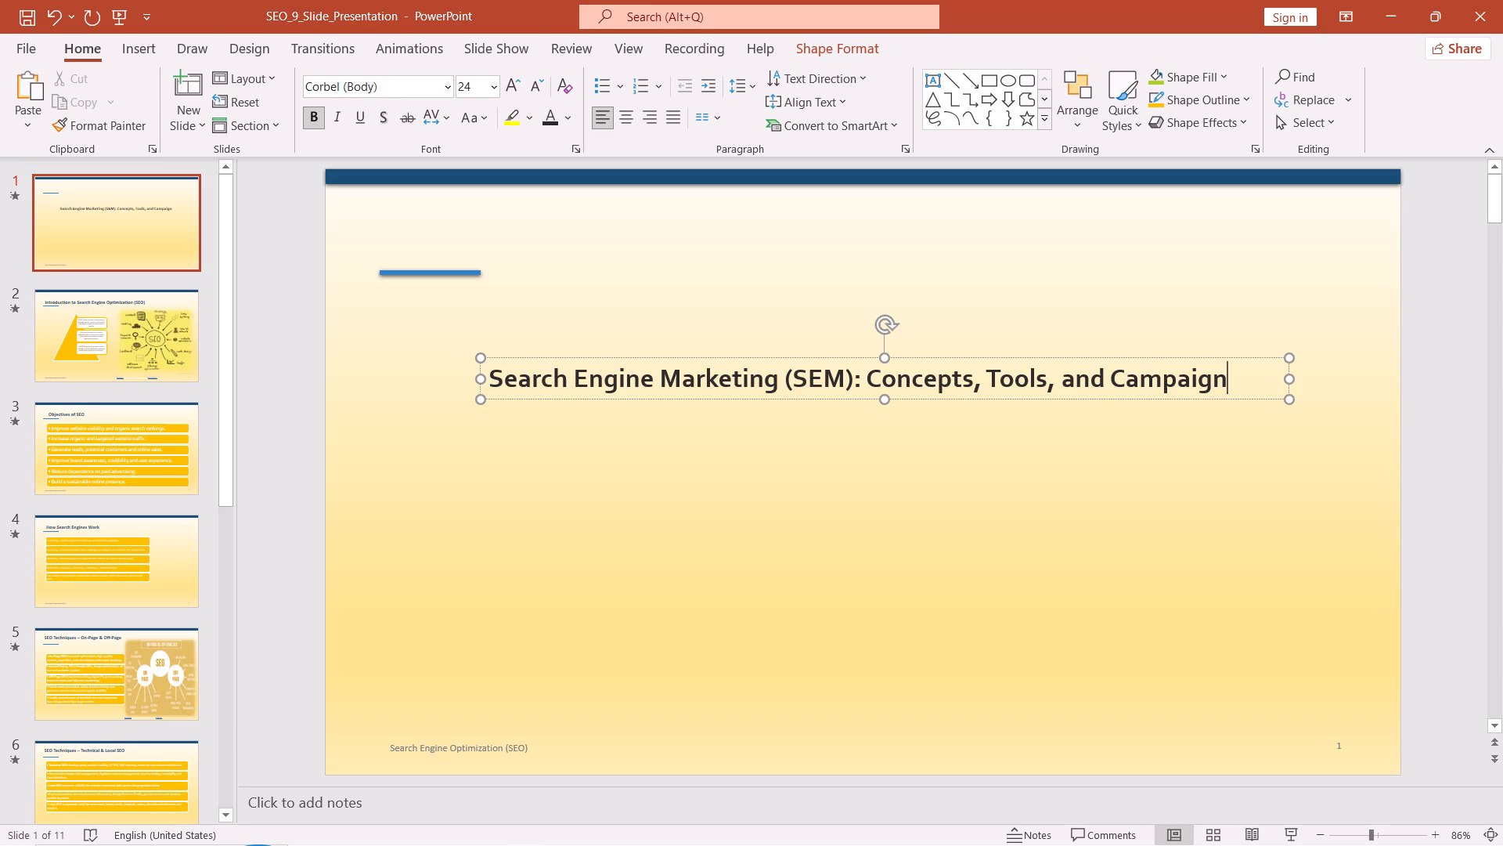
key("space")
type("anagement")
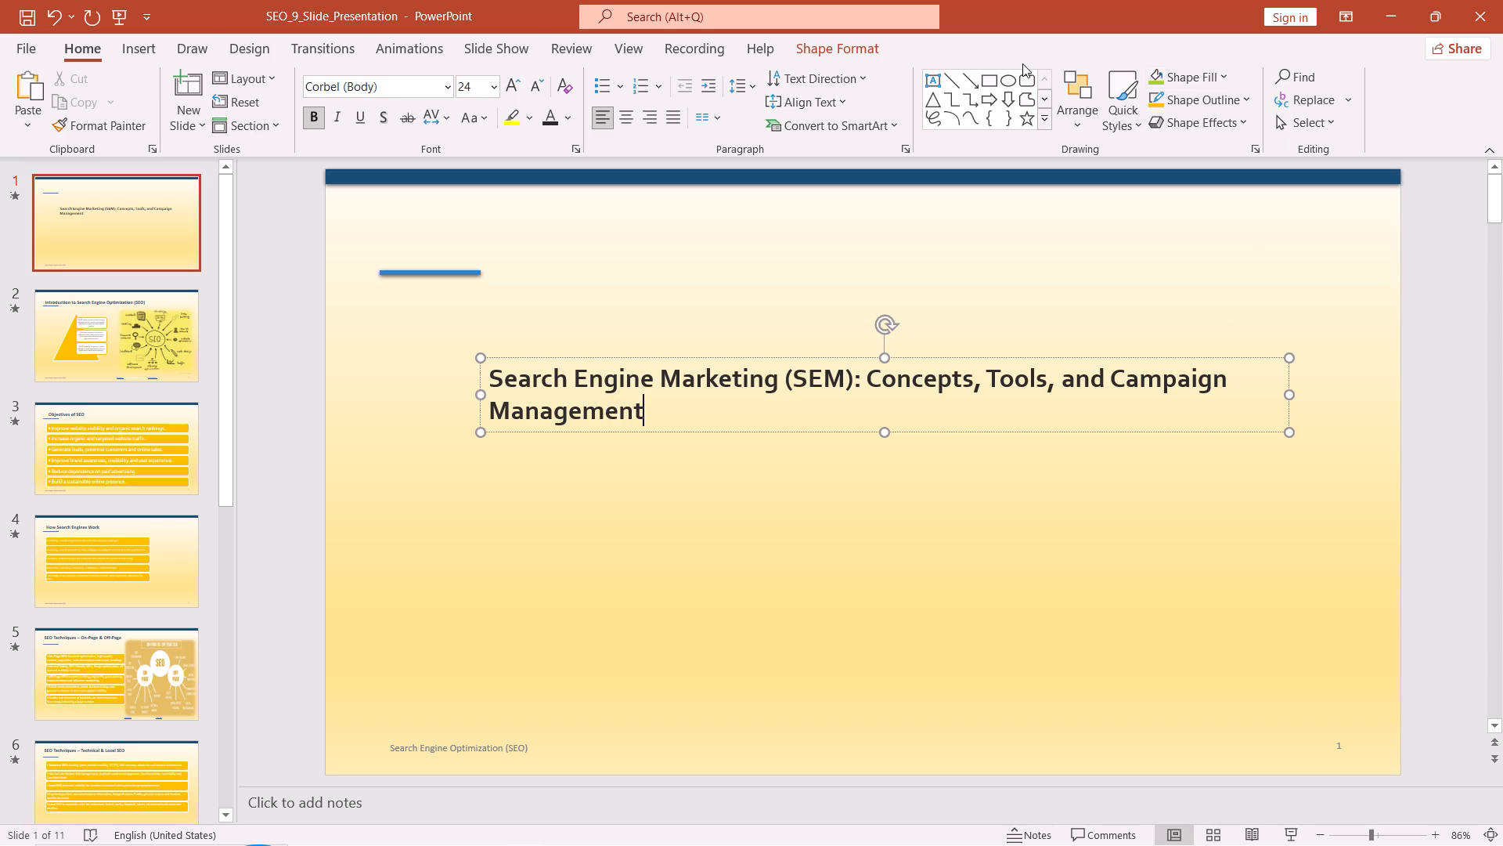
Draw a second wide text box below the title, about as wide as the title box, and enter "Digital Marketing" in it.
left_click(928, 83)
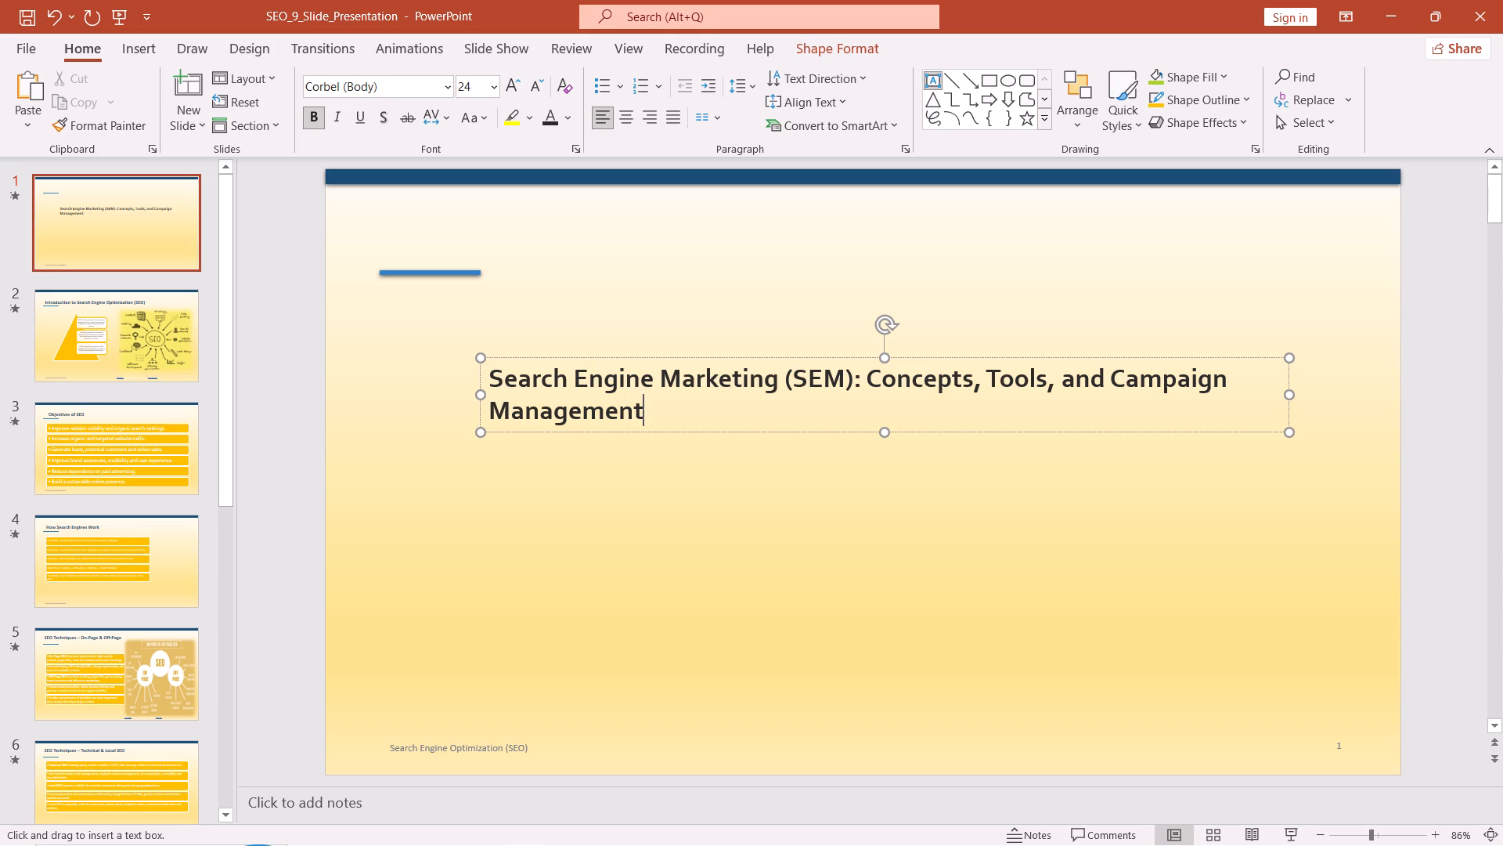
left_click_drag(490, 509, 906, 571)
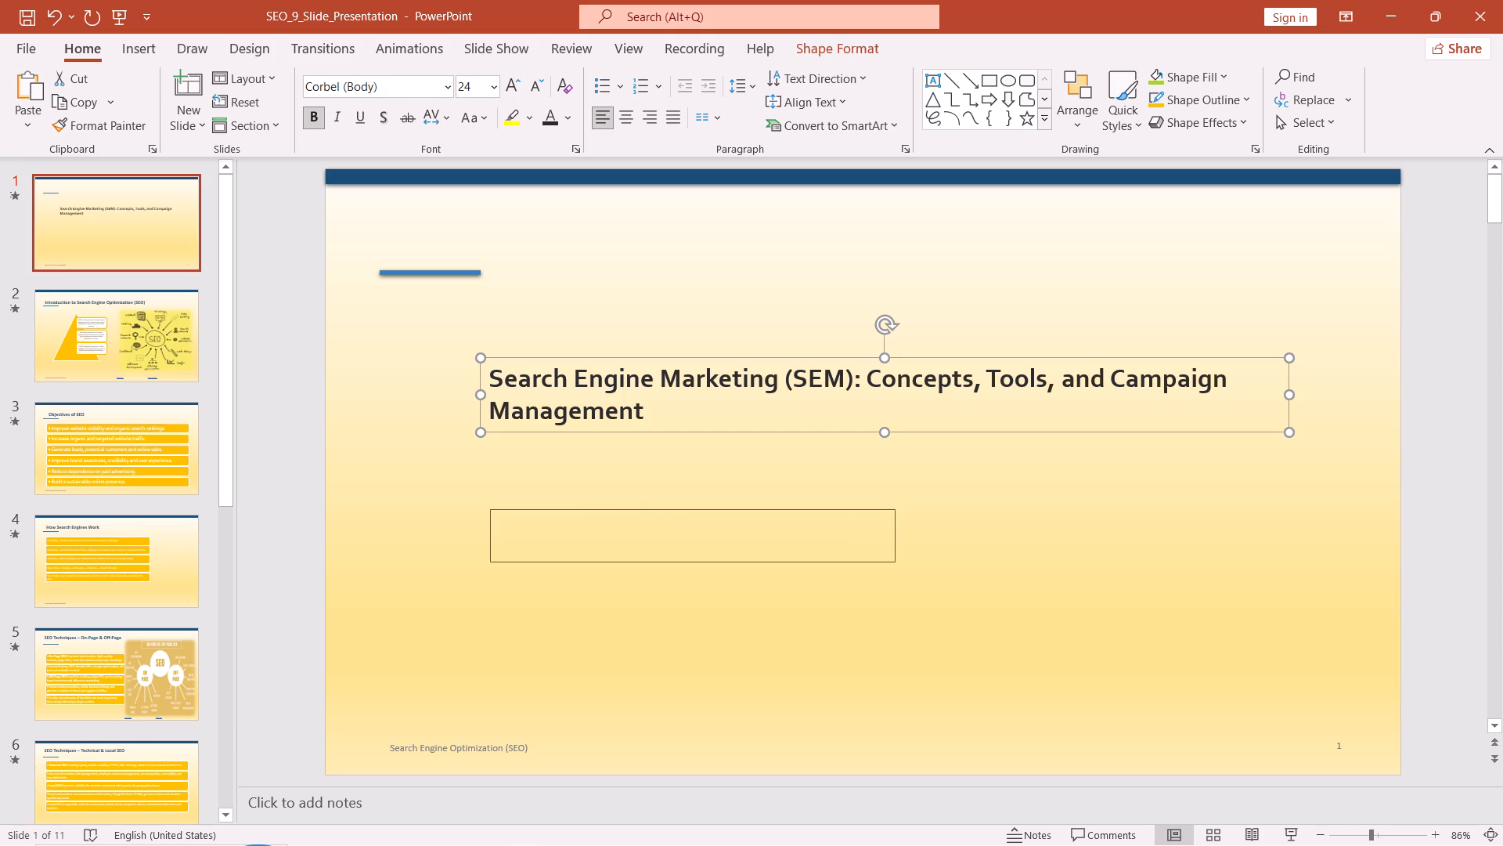
left_click_drag(906, 571, 1299, 600)
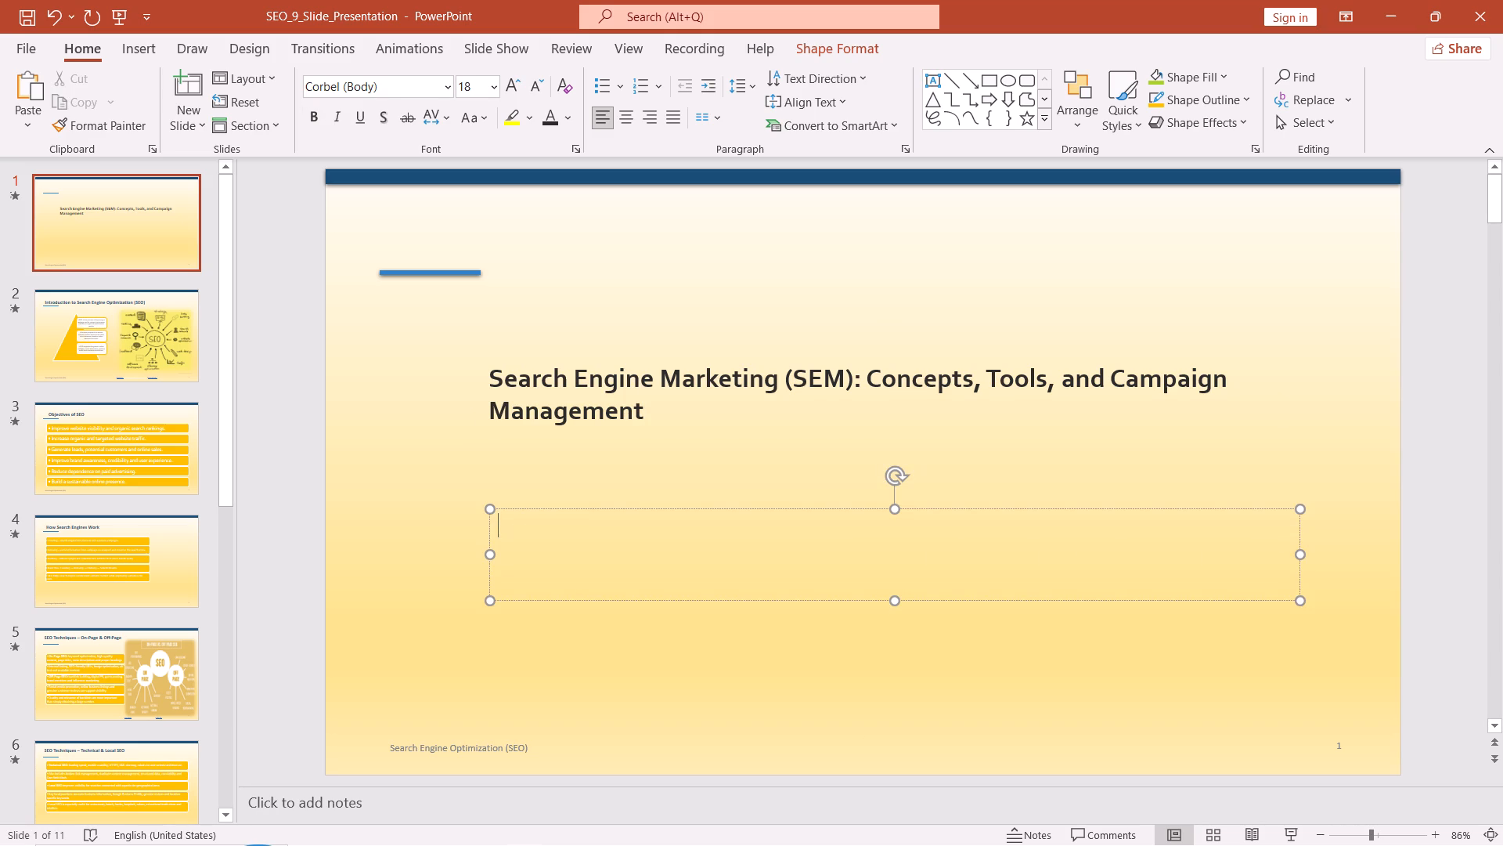
left_click(496, 523)
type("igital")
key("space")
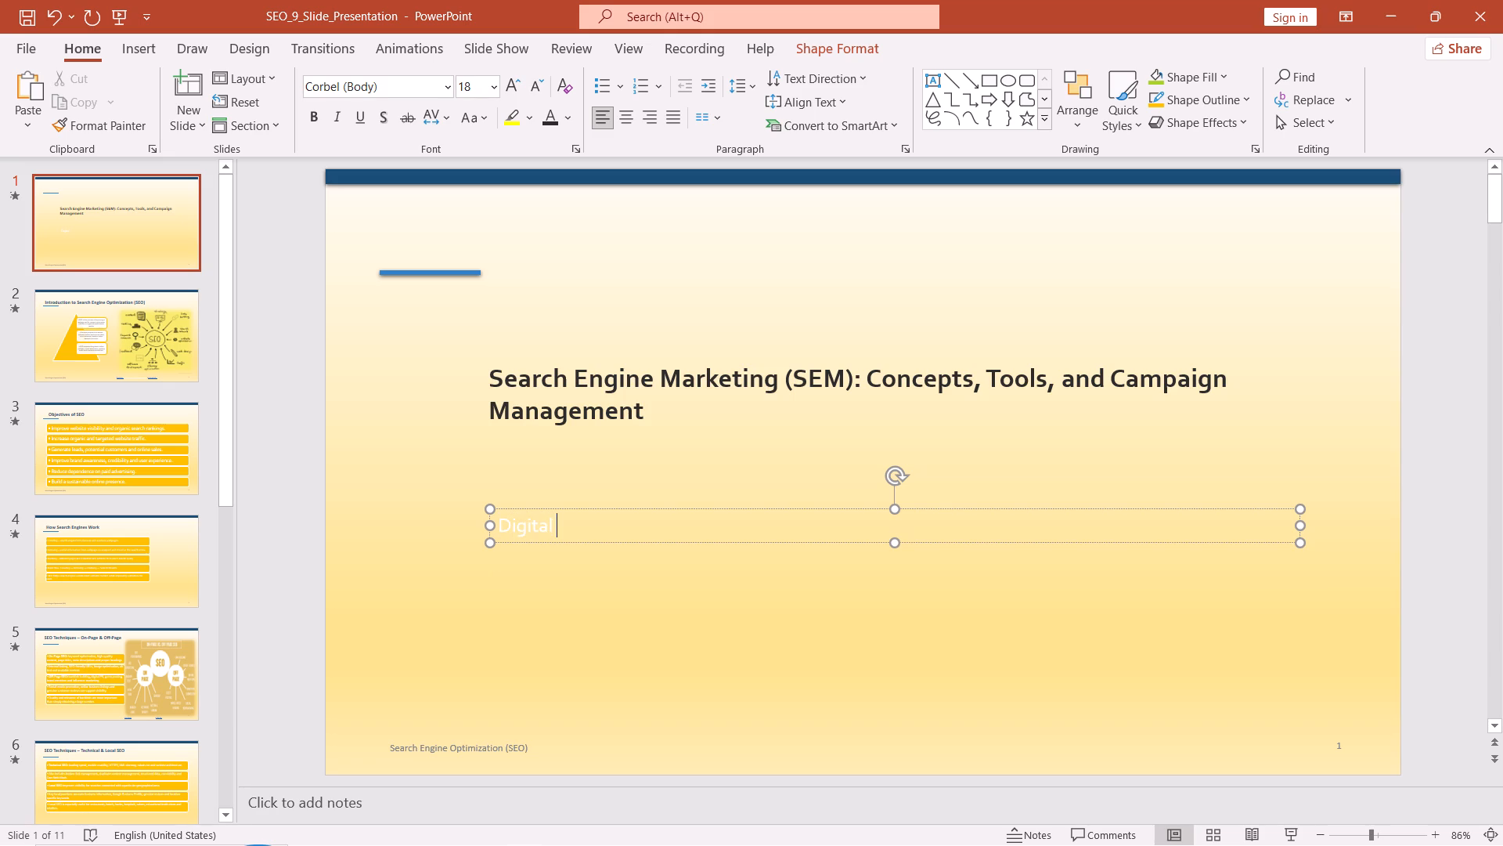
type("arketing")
Format the "Digital Marketing" text in black, bold, at 20 pt.
left_click_drag(642, 526, 499, 526)
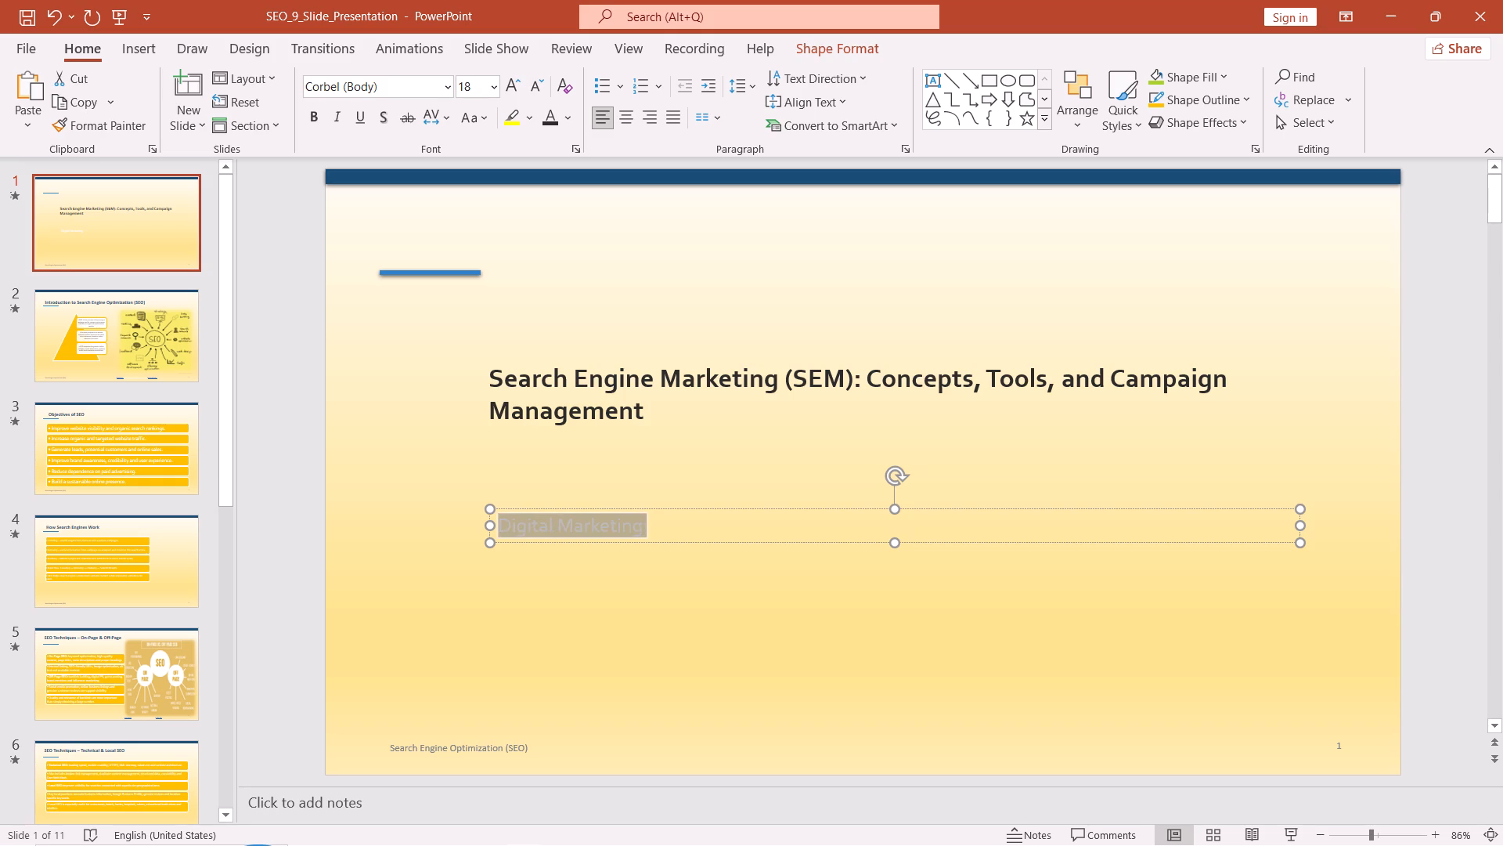
left_click_drag(499, 526, 498, 526)
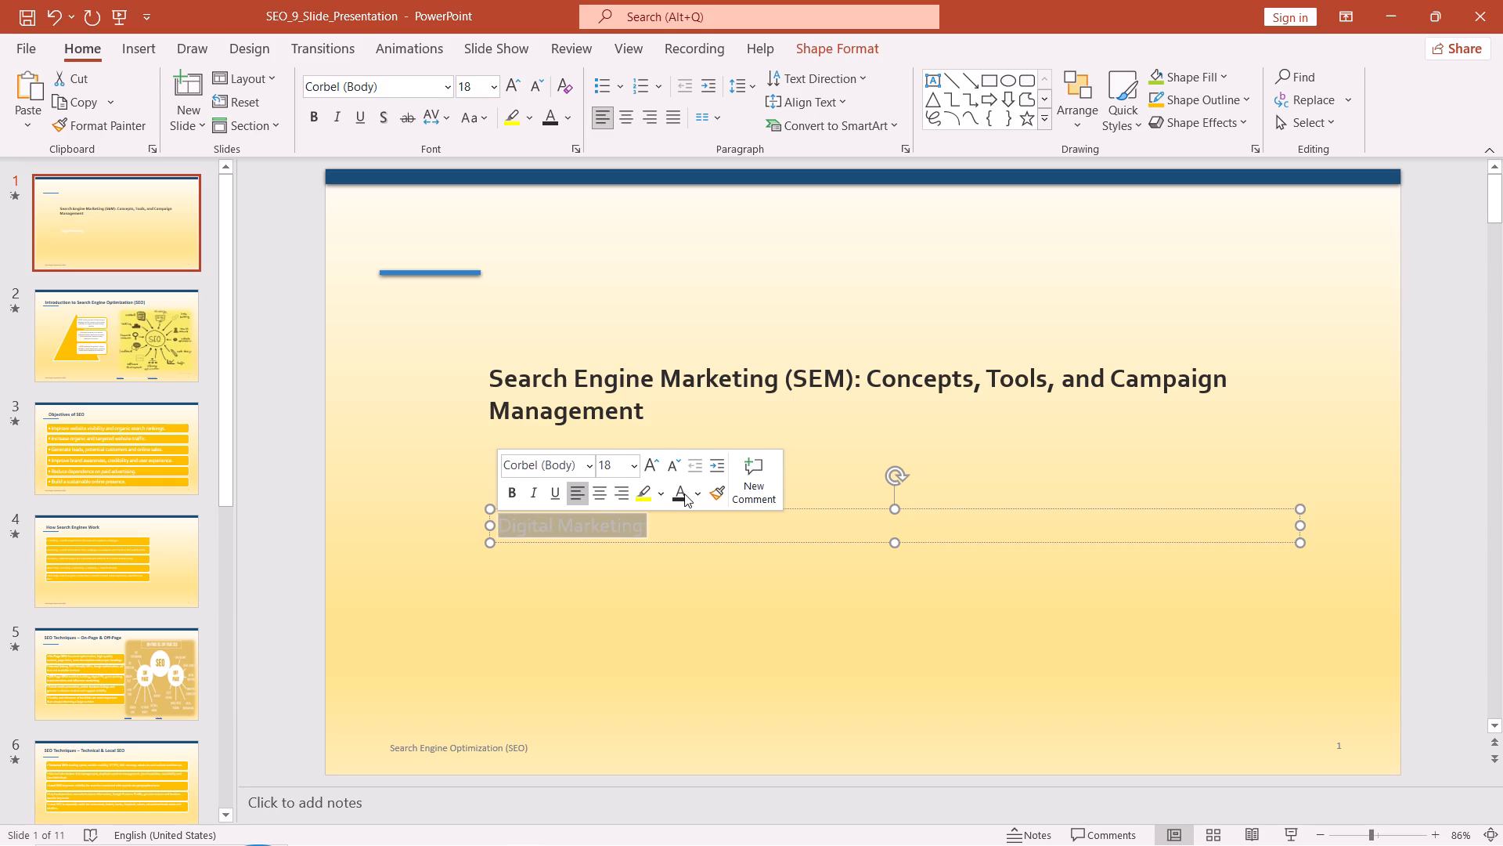
left_click(684, 493)
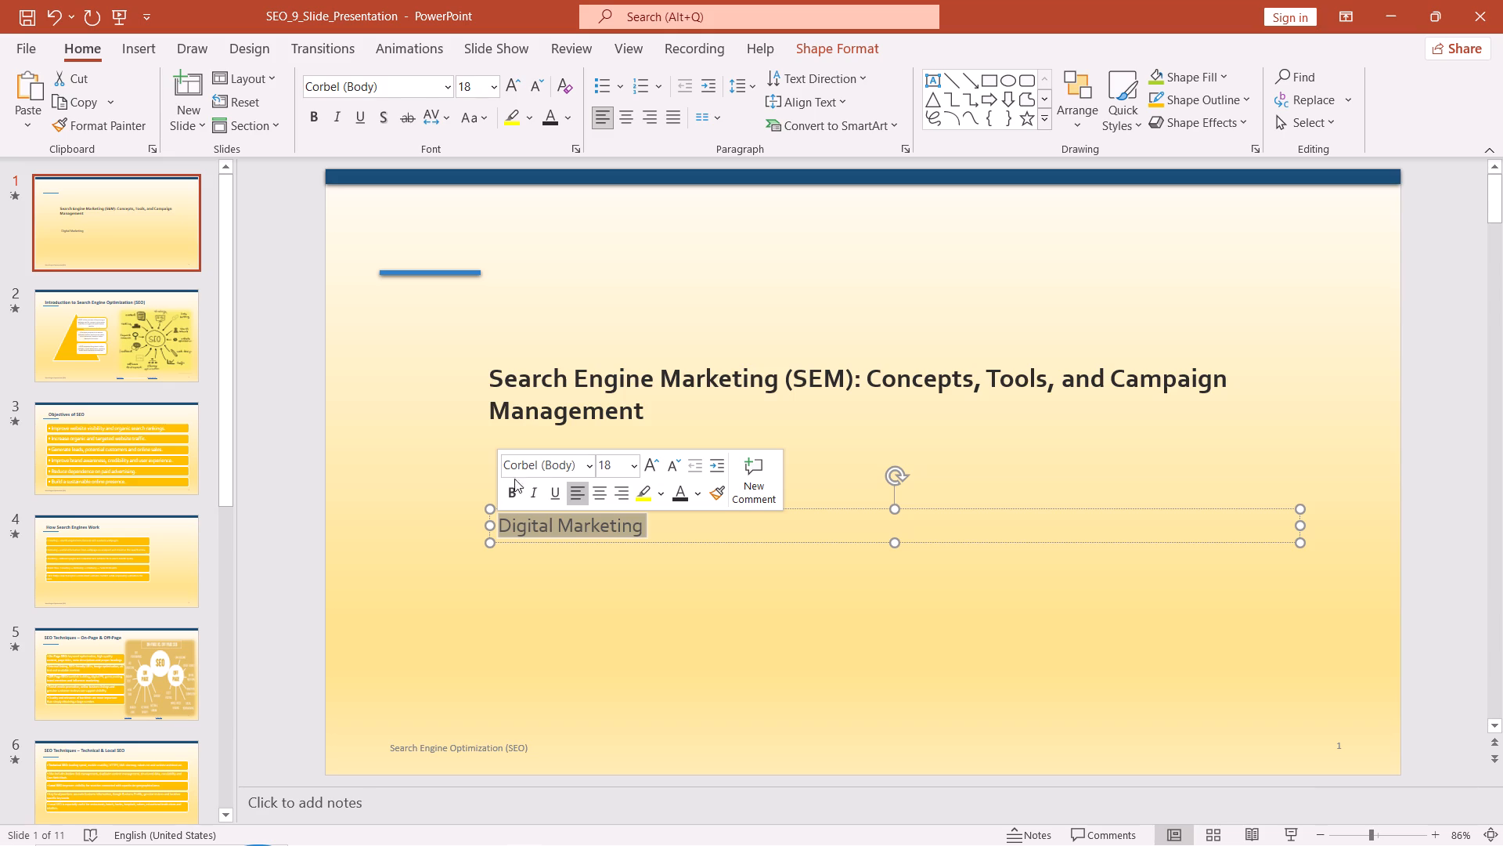
left_click(512, 490)
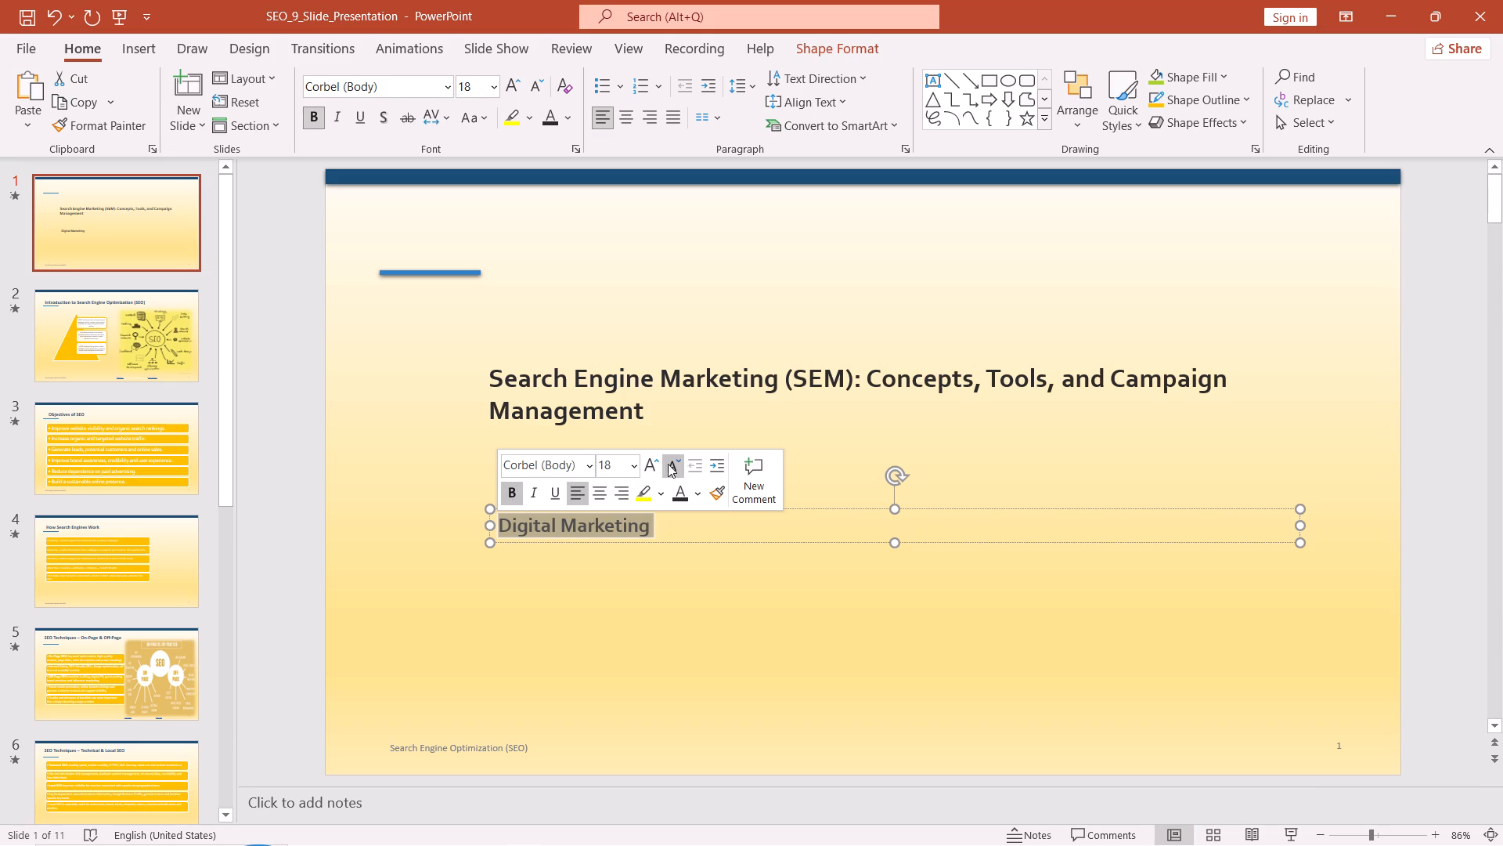
double_click(656, 464)
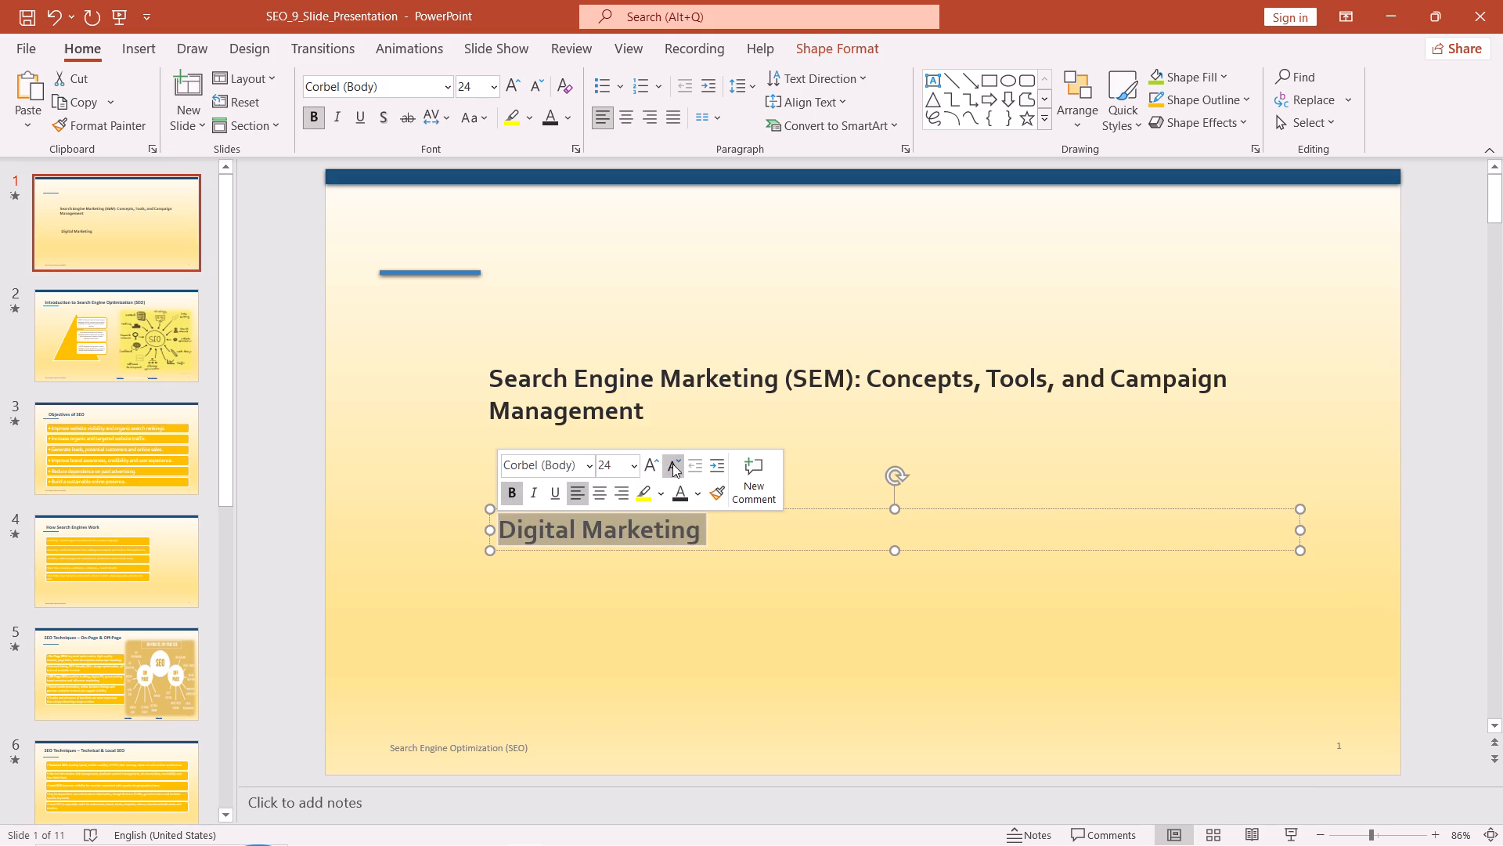
left_click(679, 463)
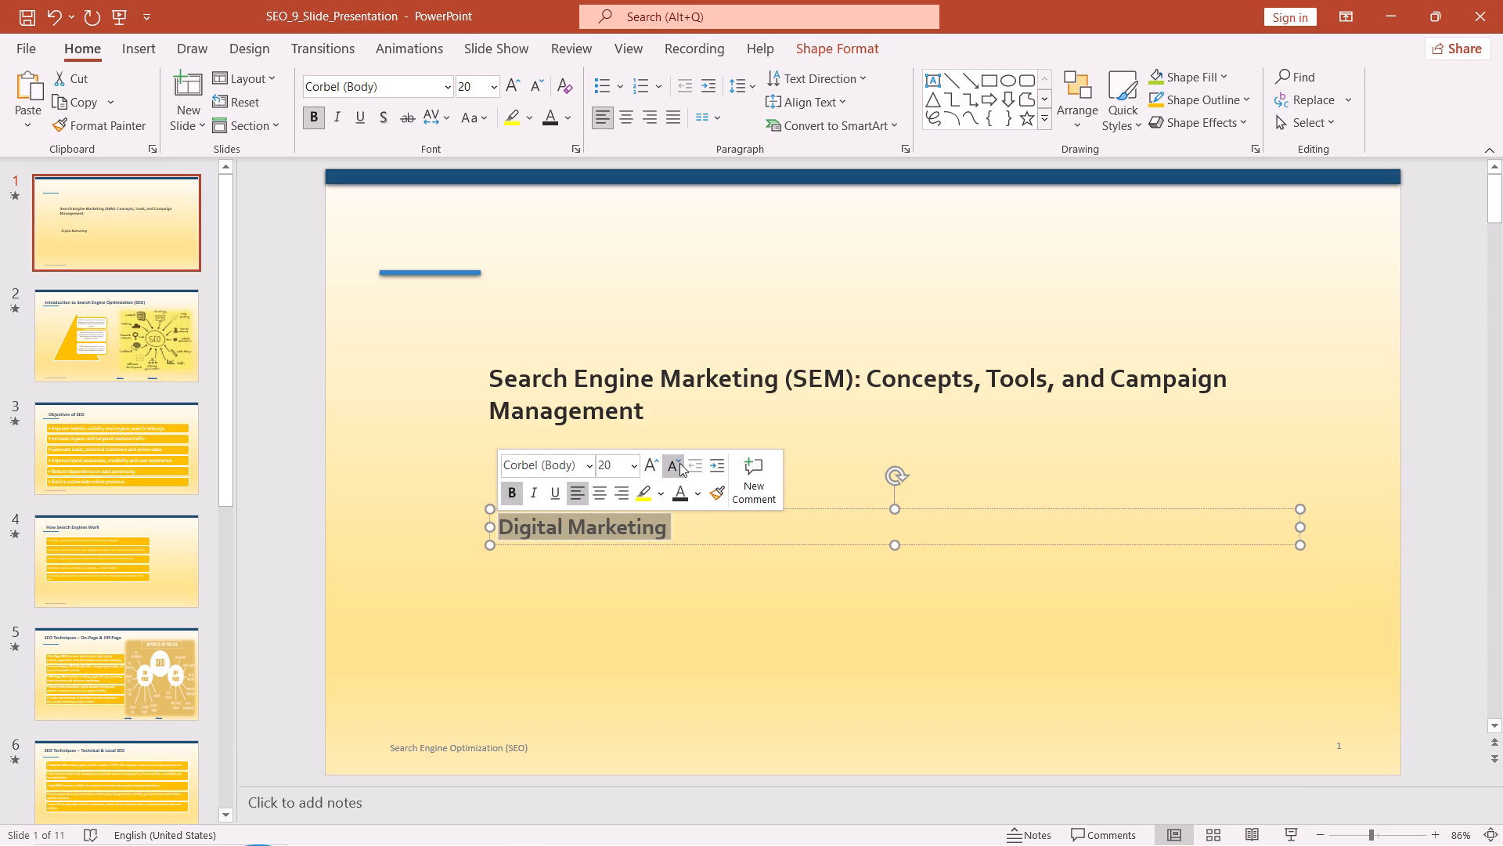
left_click(683, 529)
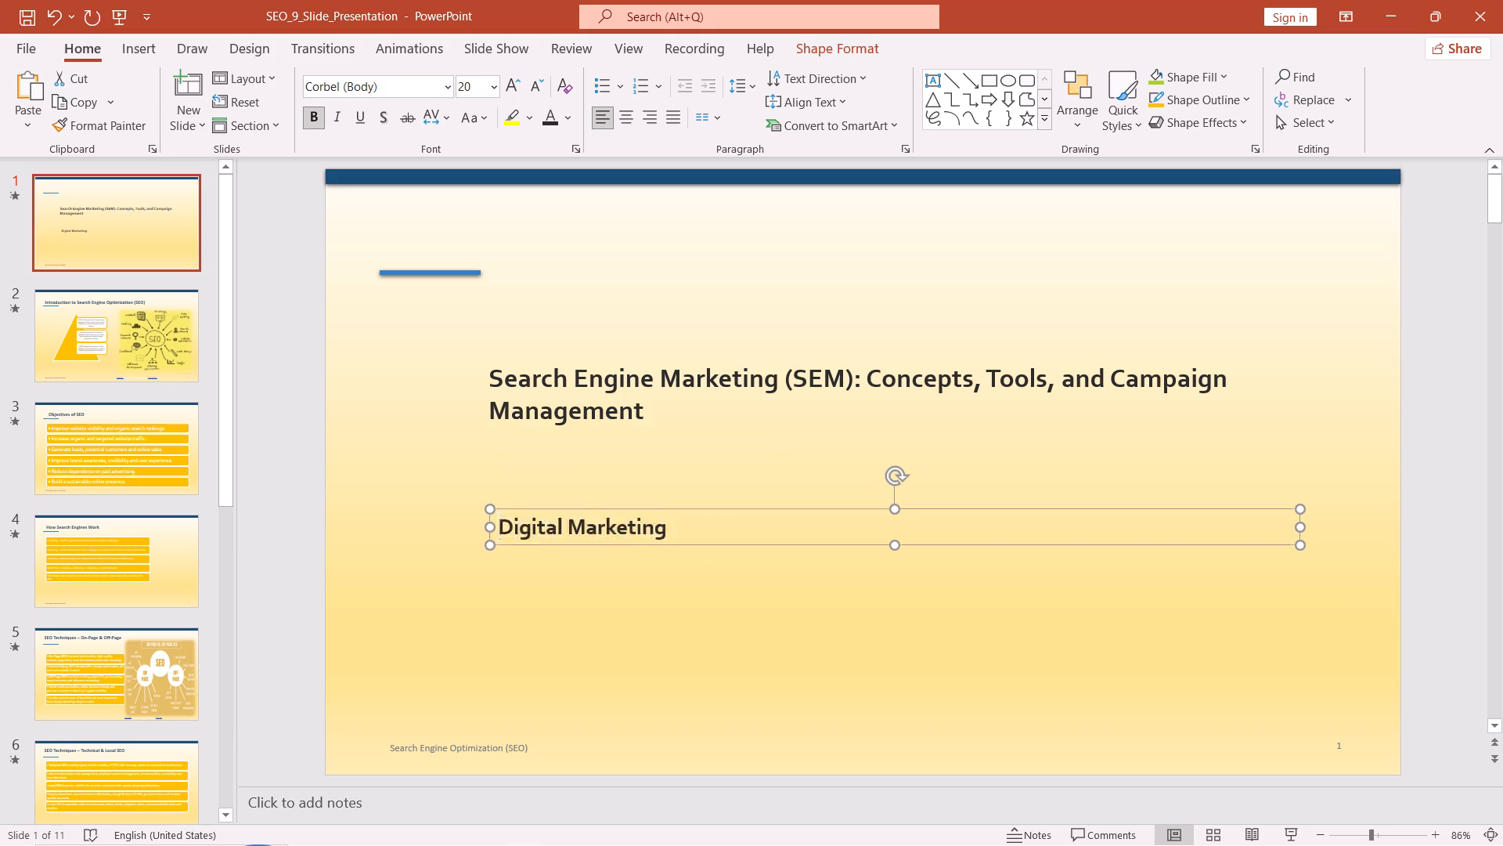
Indent "Digital Marketing" with leading spaces so it sits roughly centred in its text box.
left_click(499, 527)
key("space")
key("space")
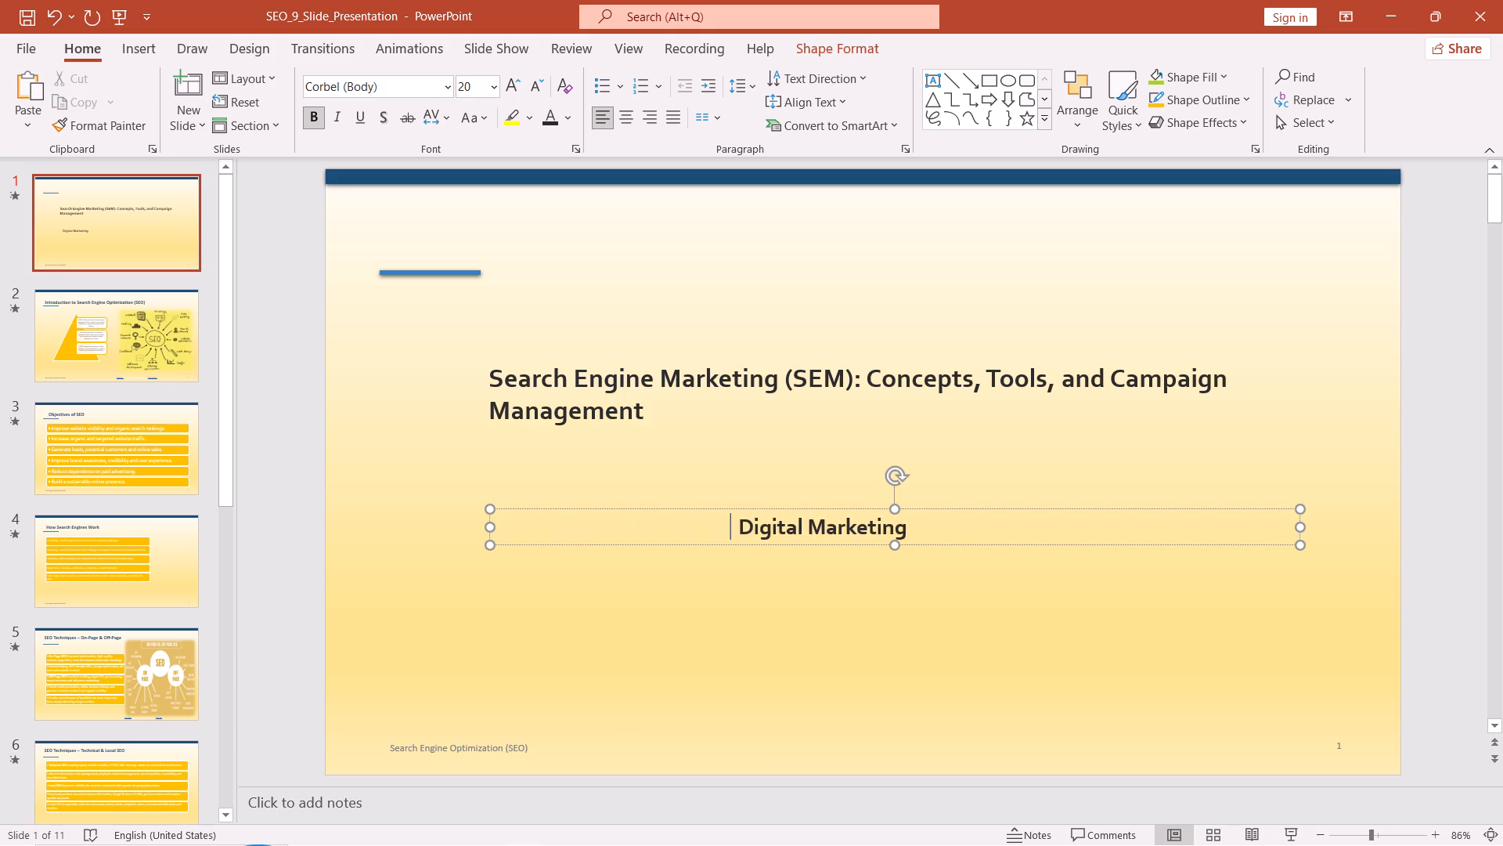
key("BackSpace")
key("BackSpace")
Add a new line under "Digital Marketing" with the presenter's full name followed by the label "Roll No.".
left_click(961, 529)
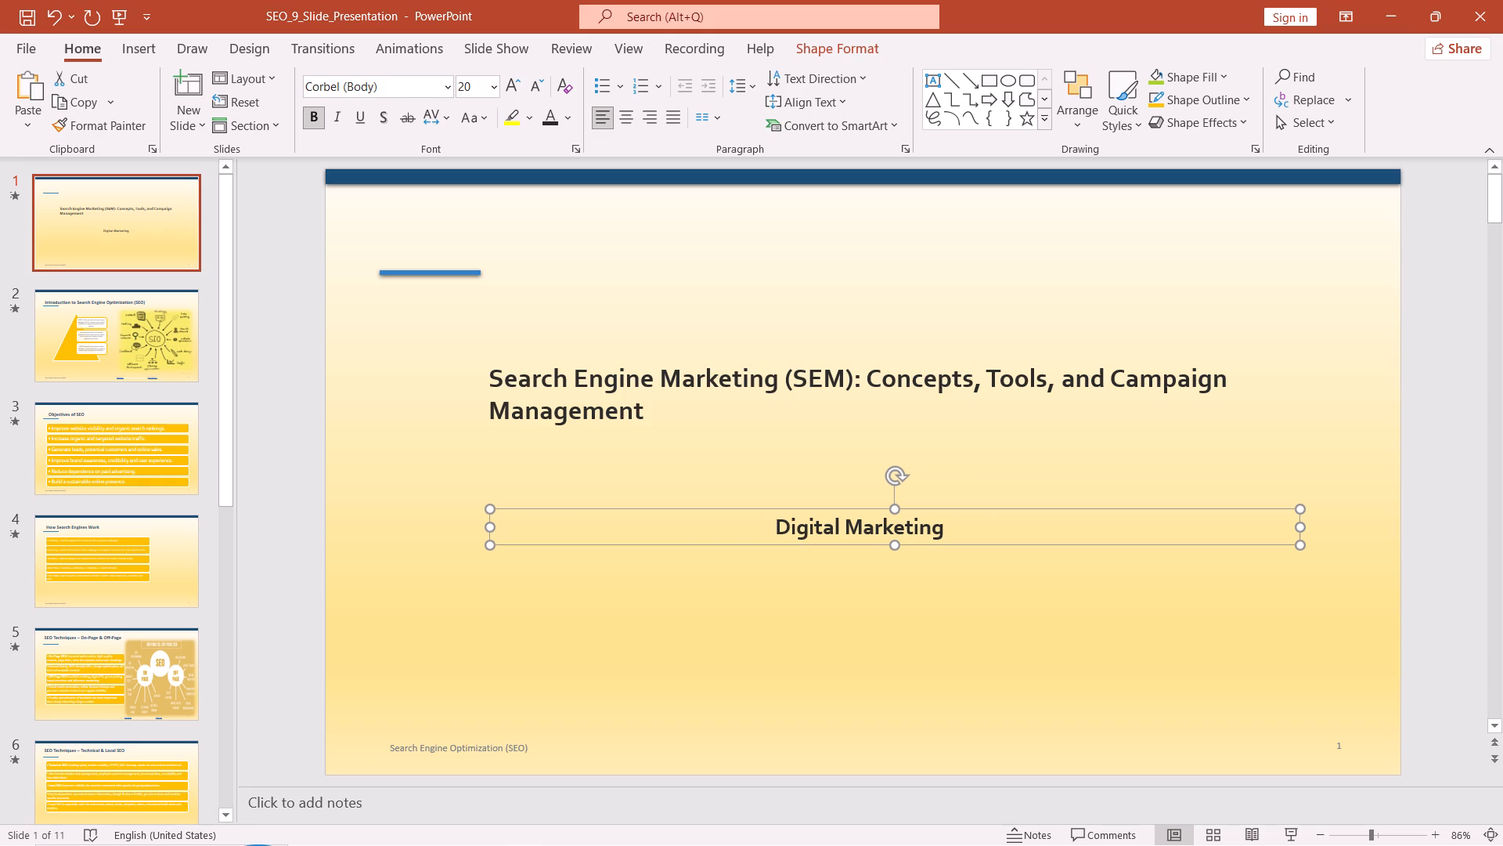
left_click(949, 526)
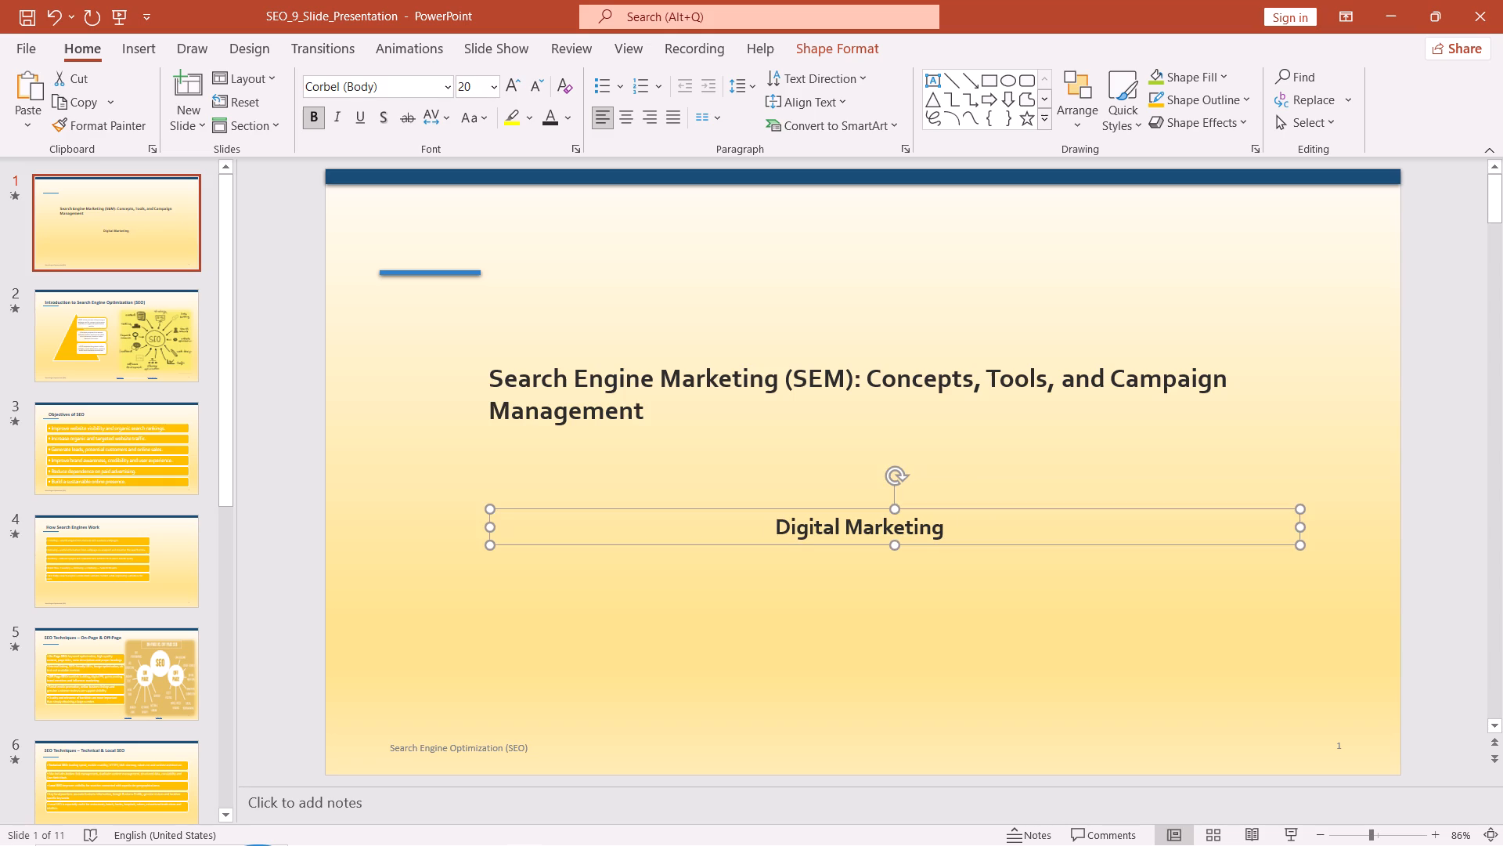
left_click(942, 523)
key("Return")
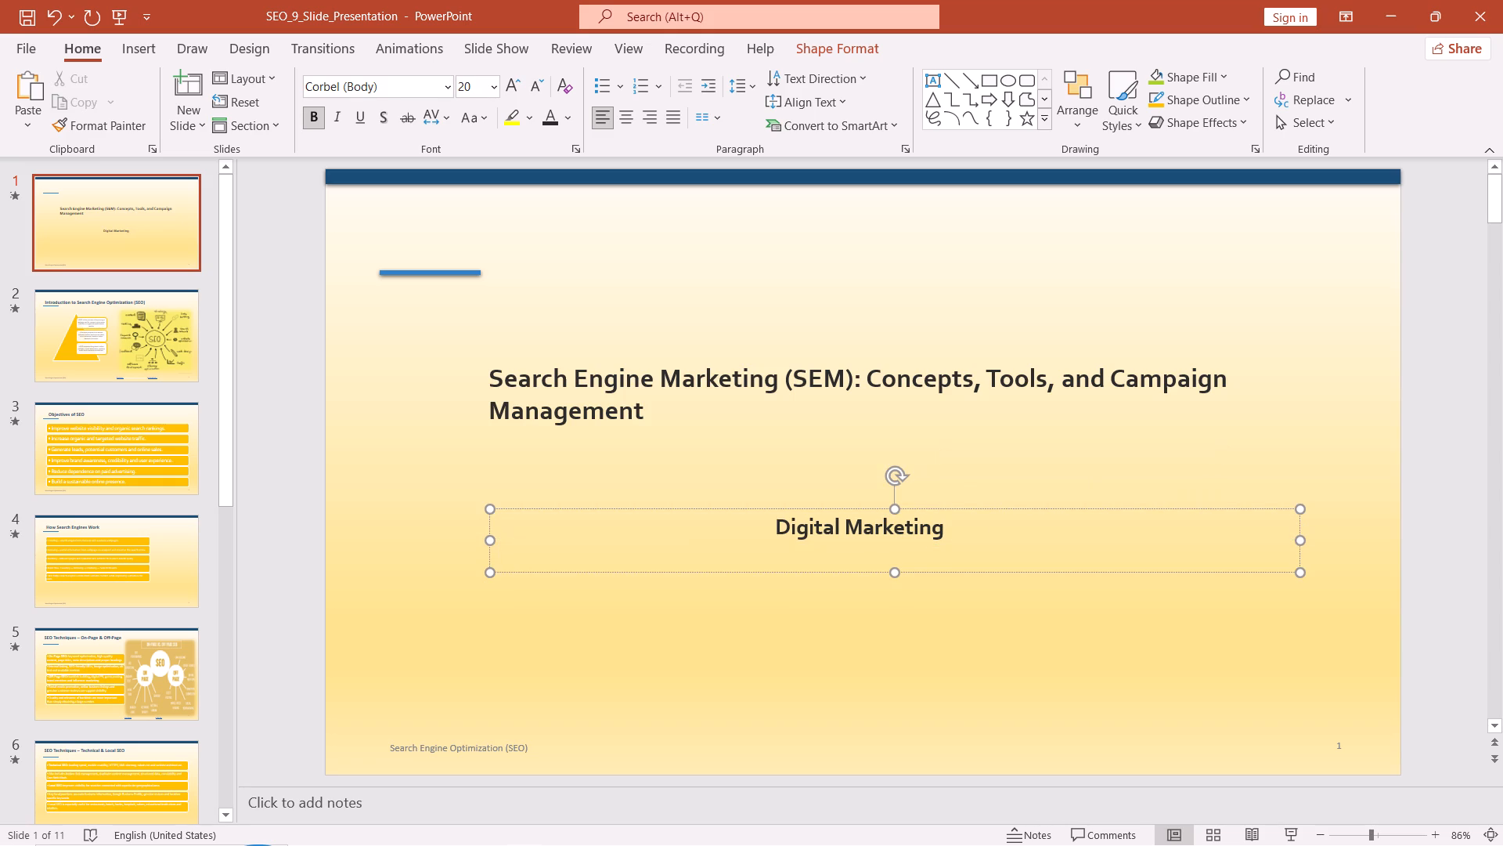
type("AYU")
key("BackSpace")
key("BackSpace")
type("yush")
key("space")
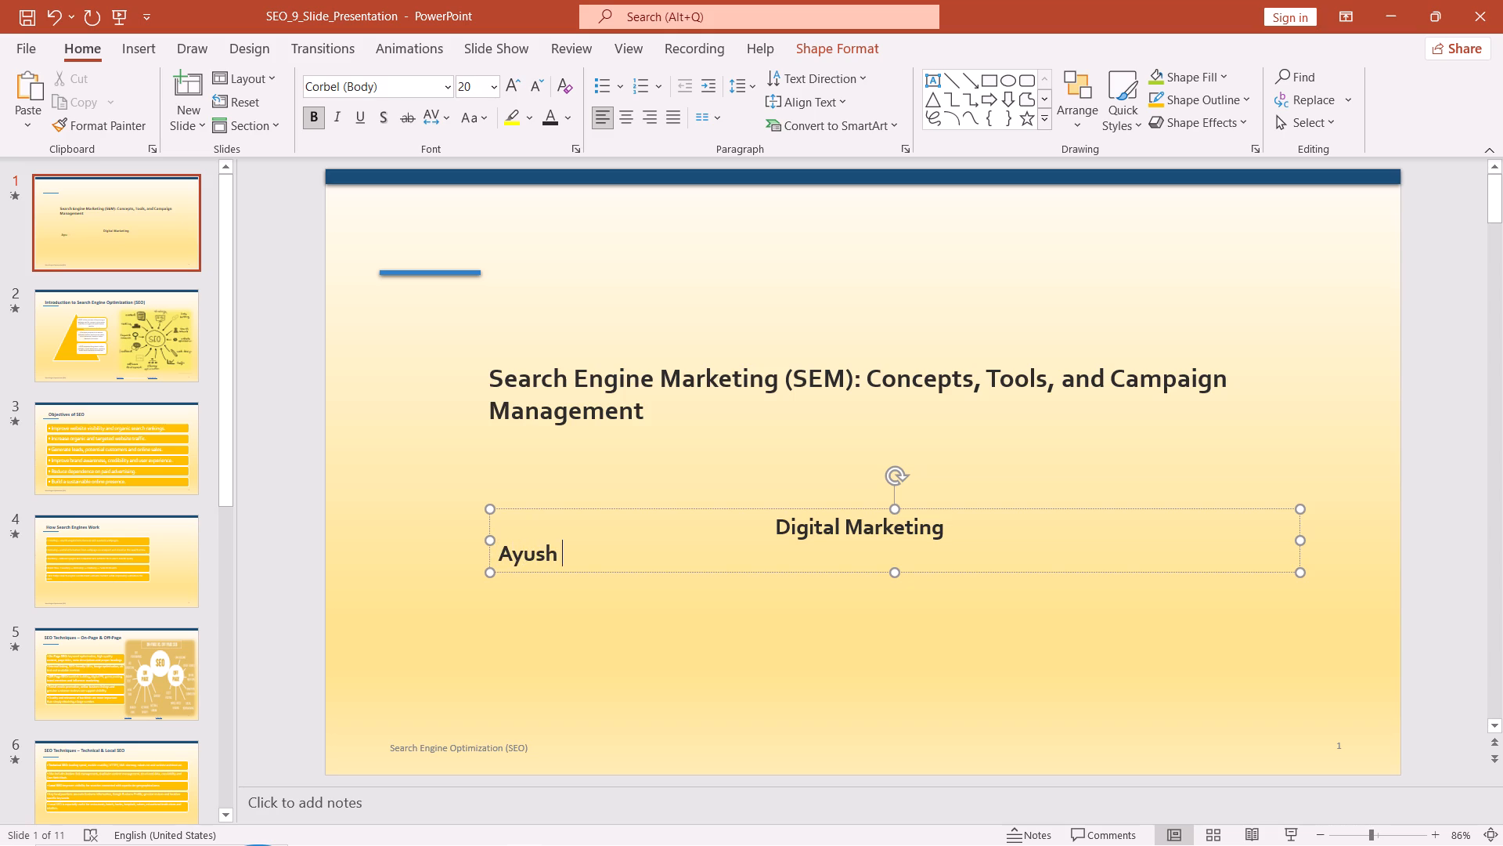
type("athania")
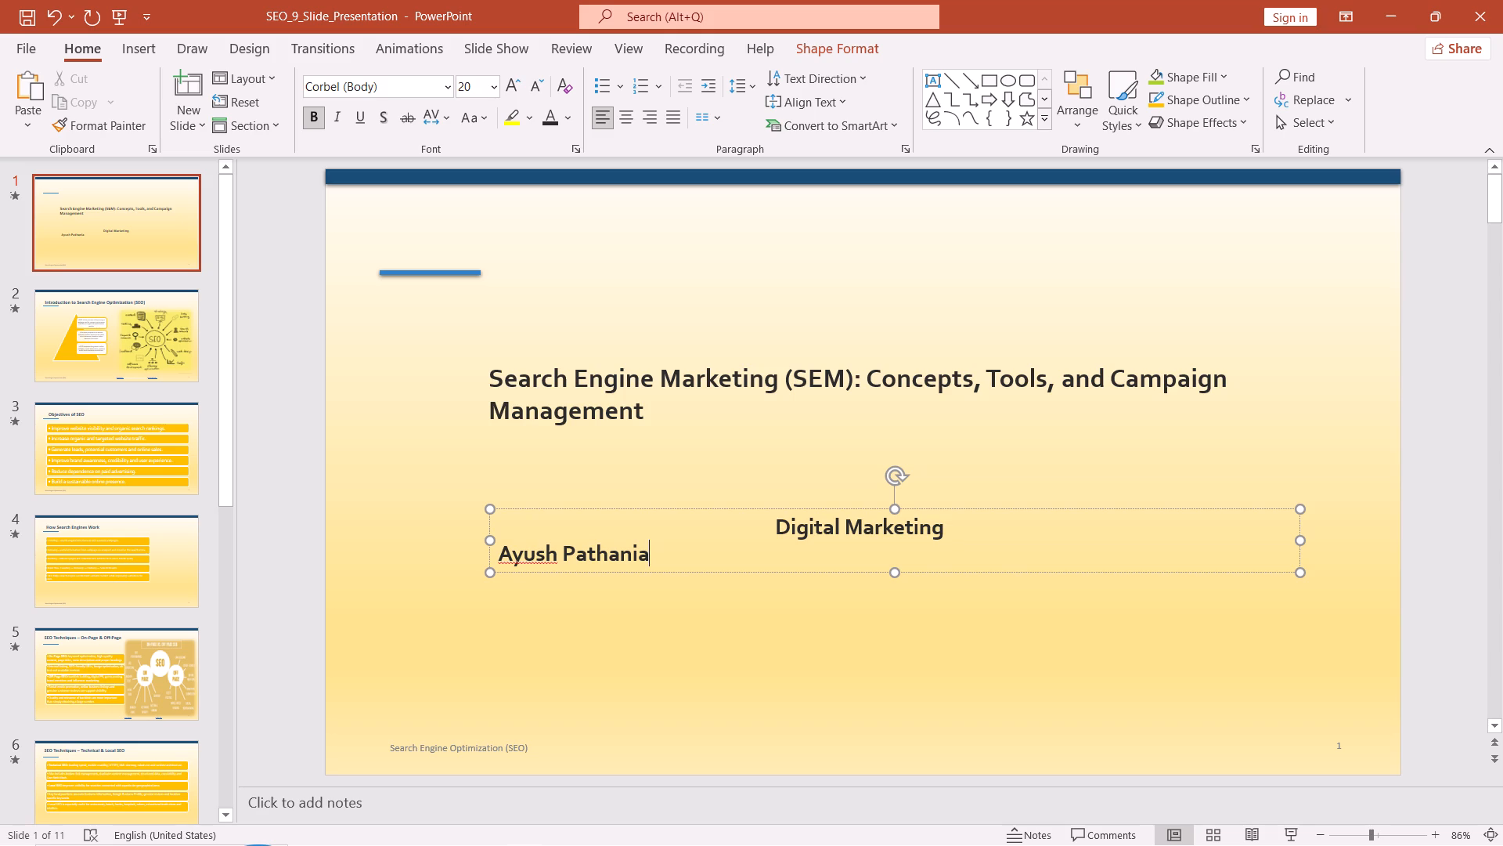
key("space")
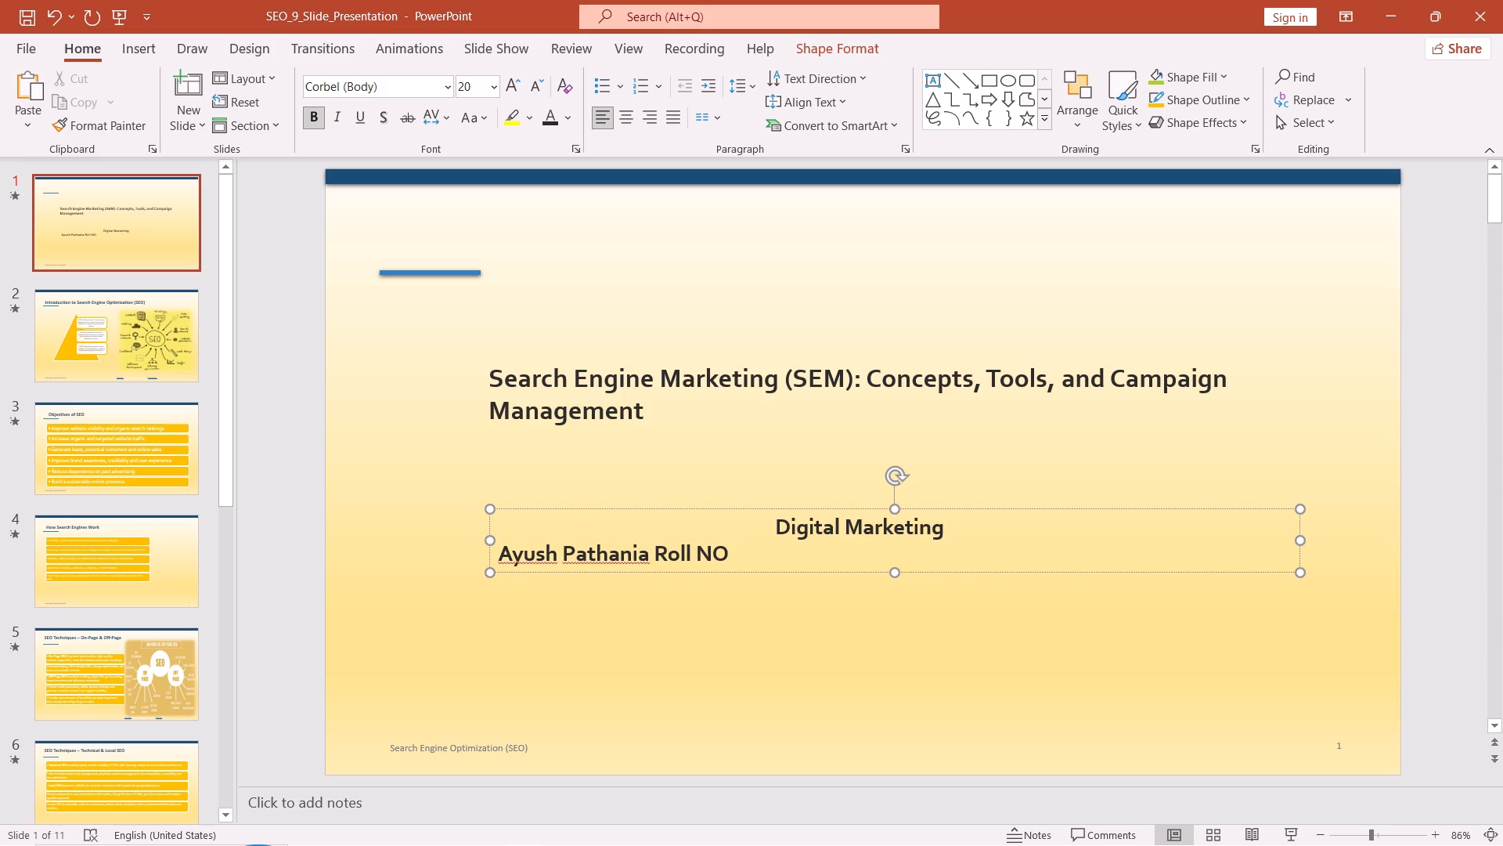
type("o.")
Widen the gap between the presenter's name and "Roll No." by inserting extra spaces.
left_click(654, 556)
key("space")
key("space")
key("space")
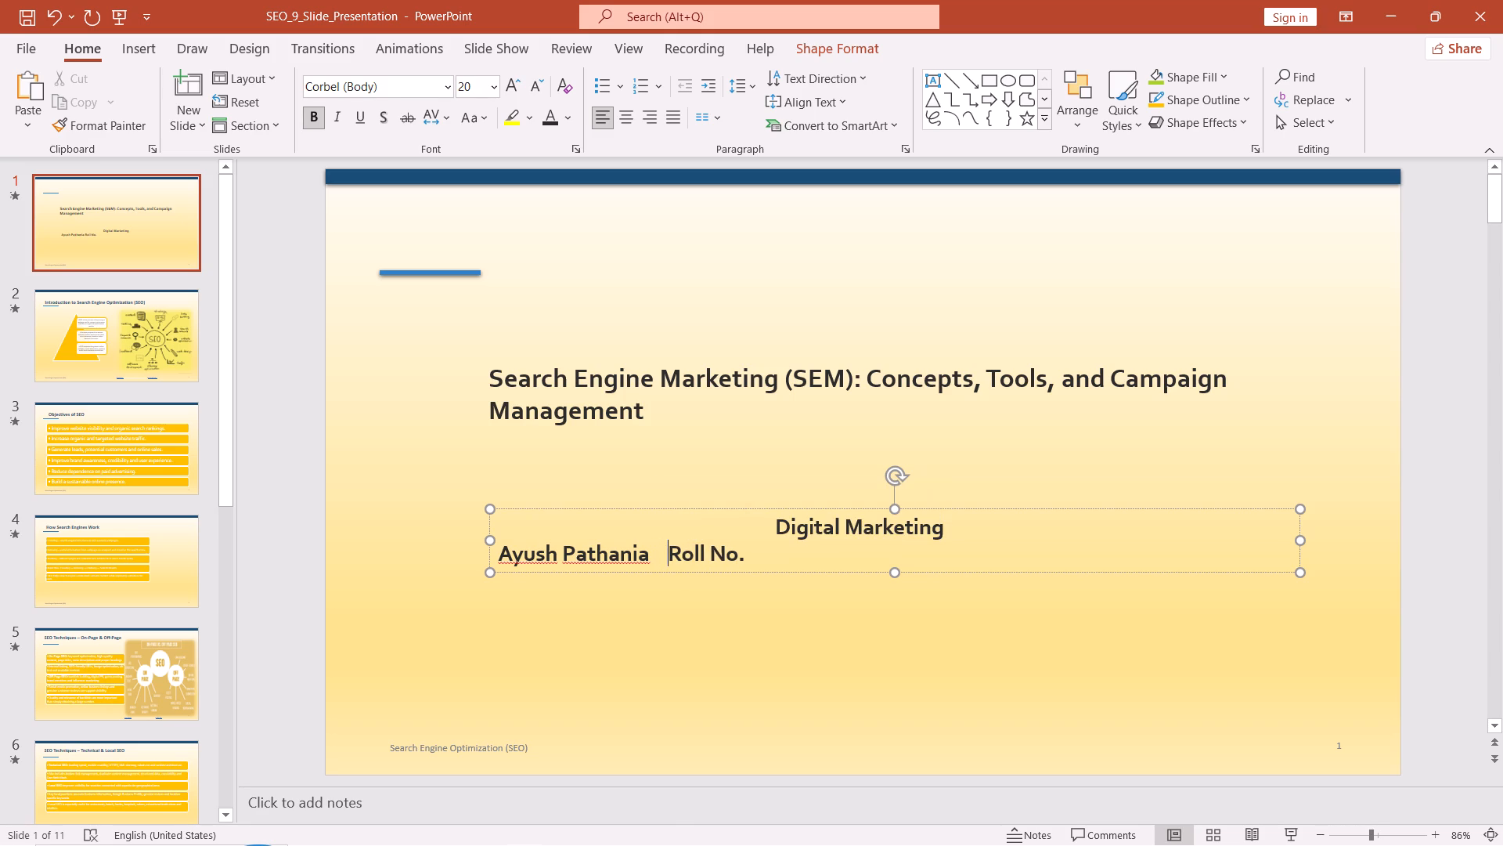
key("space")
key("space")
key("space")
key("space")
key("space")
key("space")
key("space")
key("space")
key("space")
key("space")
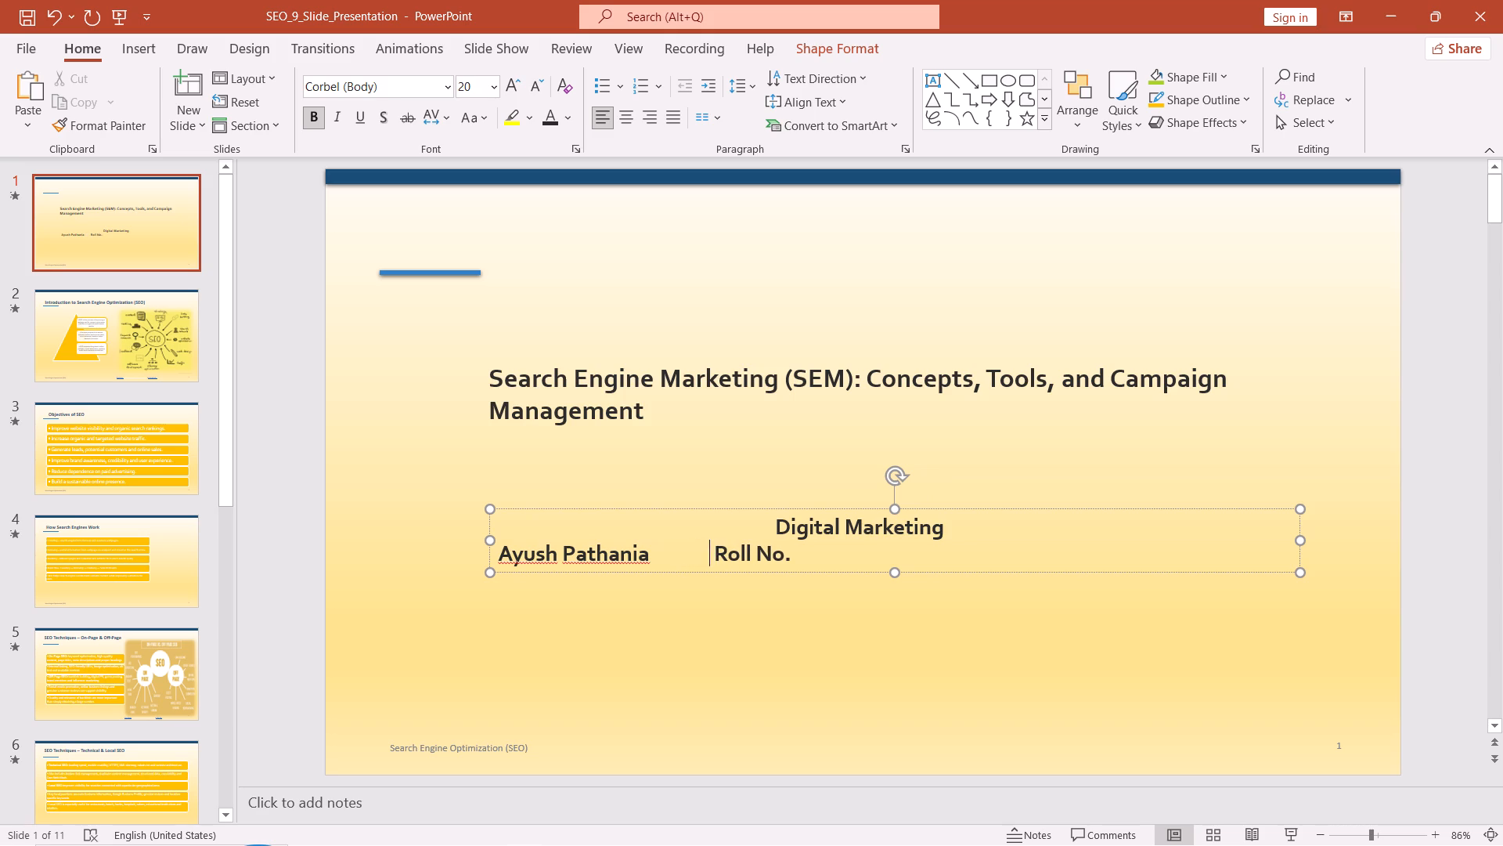
Enter the presenter's roll number directly after "Roll No.".
left_click(801, 558)
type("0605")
Correct and complete the presenter's roll number after "Roll No.", with its letters in capitals.
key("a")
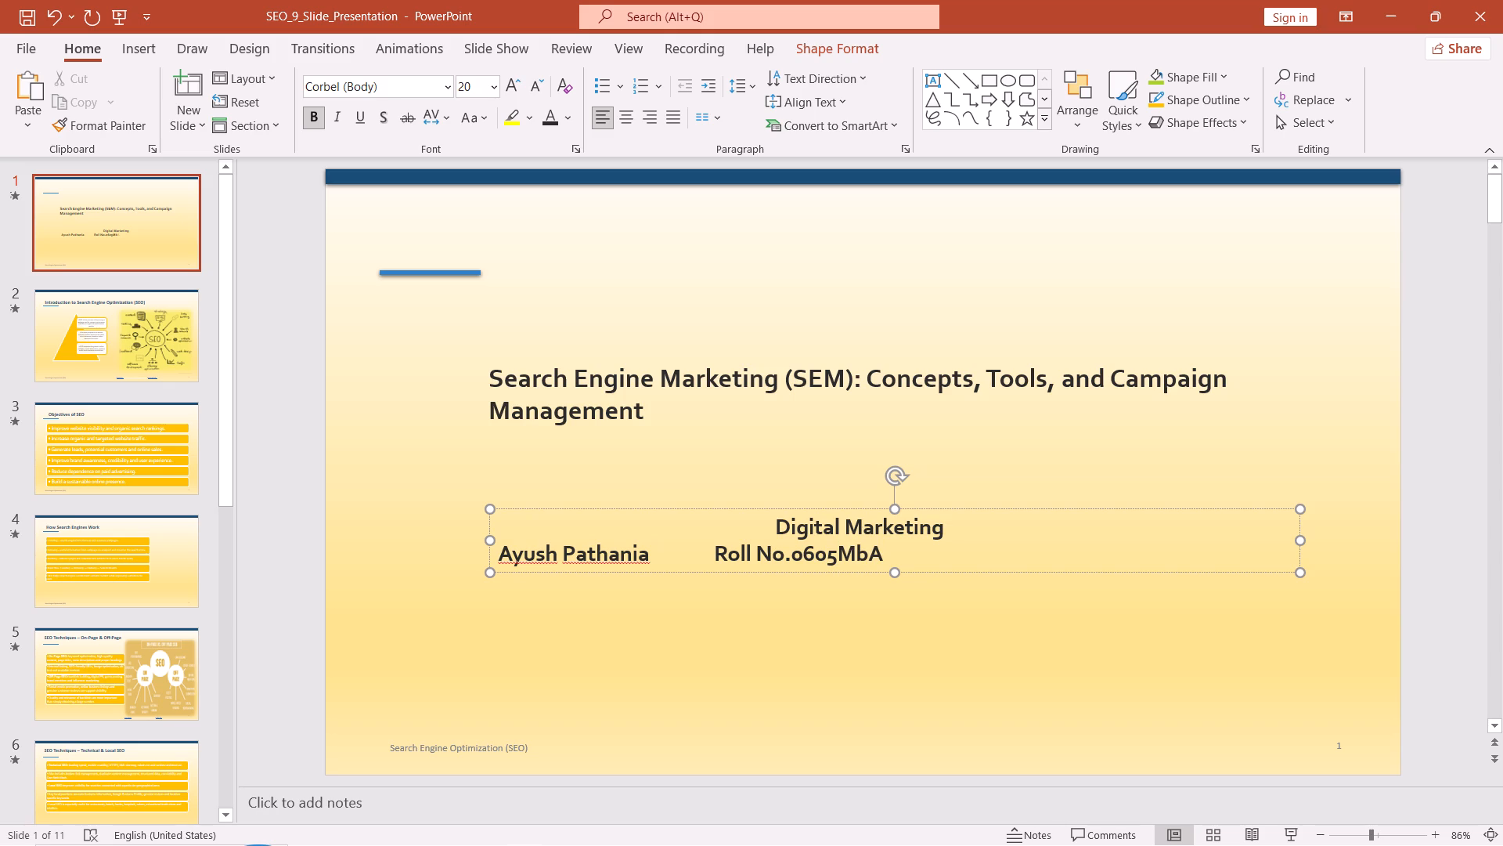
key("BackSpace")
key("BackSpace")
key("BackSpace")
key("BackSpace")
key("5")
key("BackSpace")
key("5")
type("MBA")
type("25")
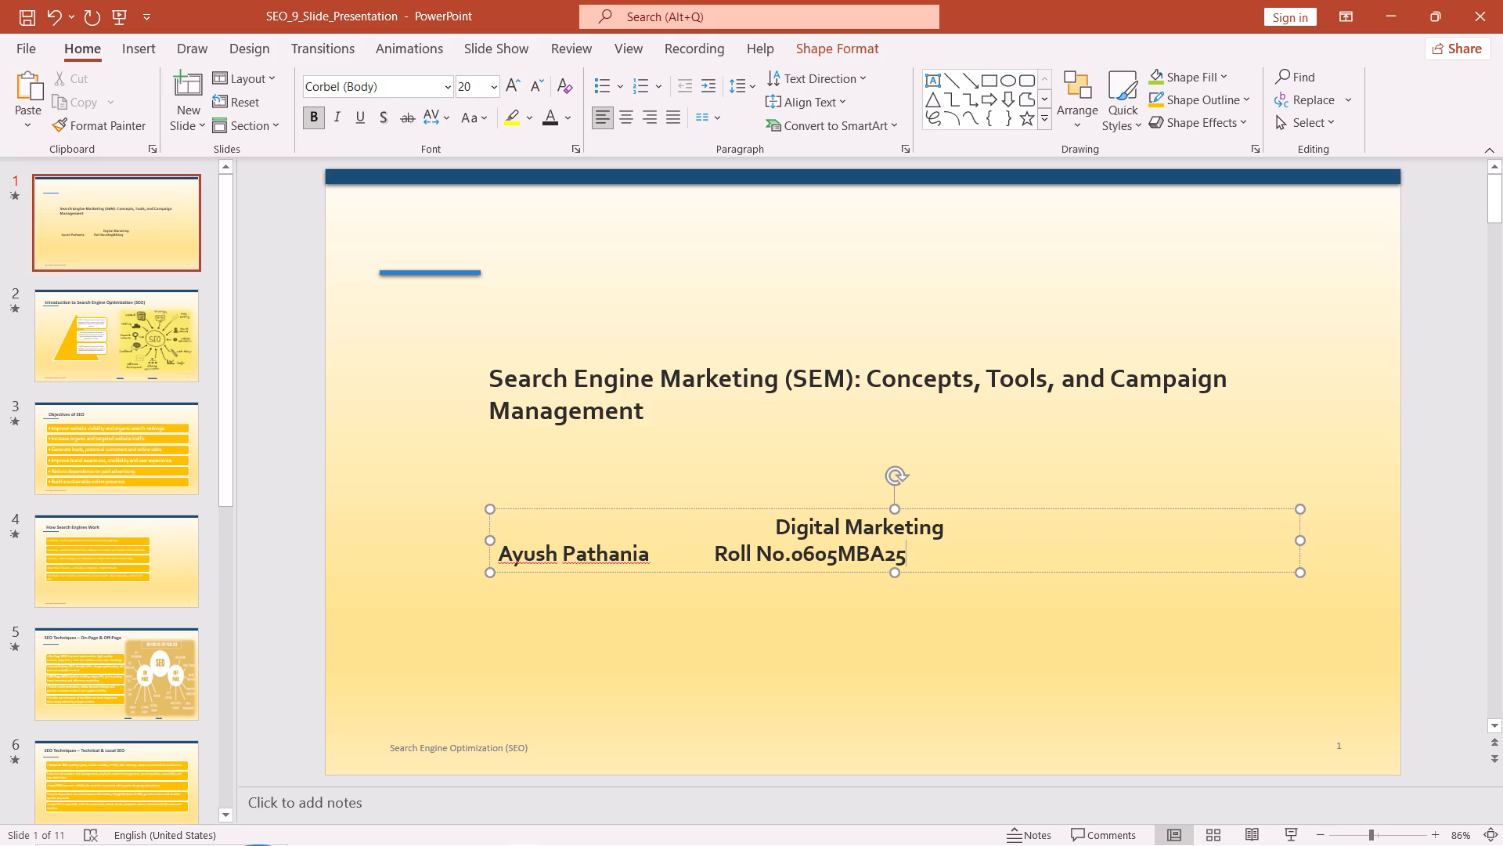
Widen the gap between the presenter's name and "Roll No." with spaces so it starts roughly beneath "Digital Marketing".
left_click(707, 551)
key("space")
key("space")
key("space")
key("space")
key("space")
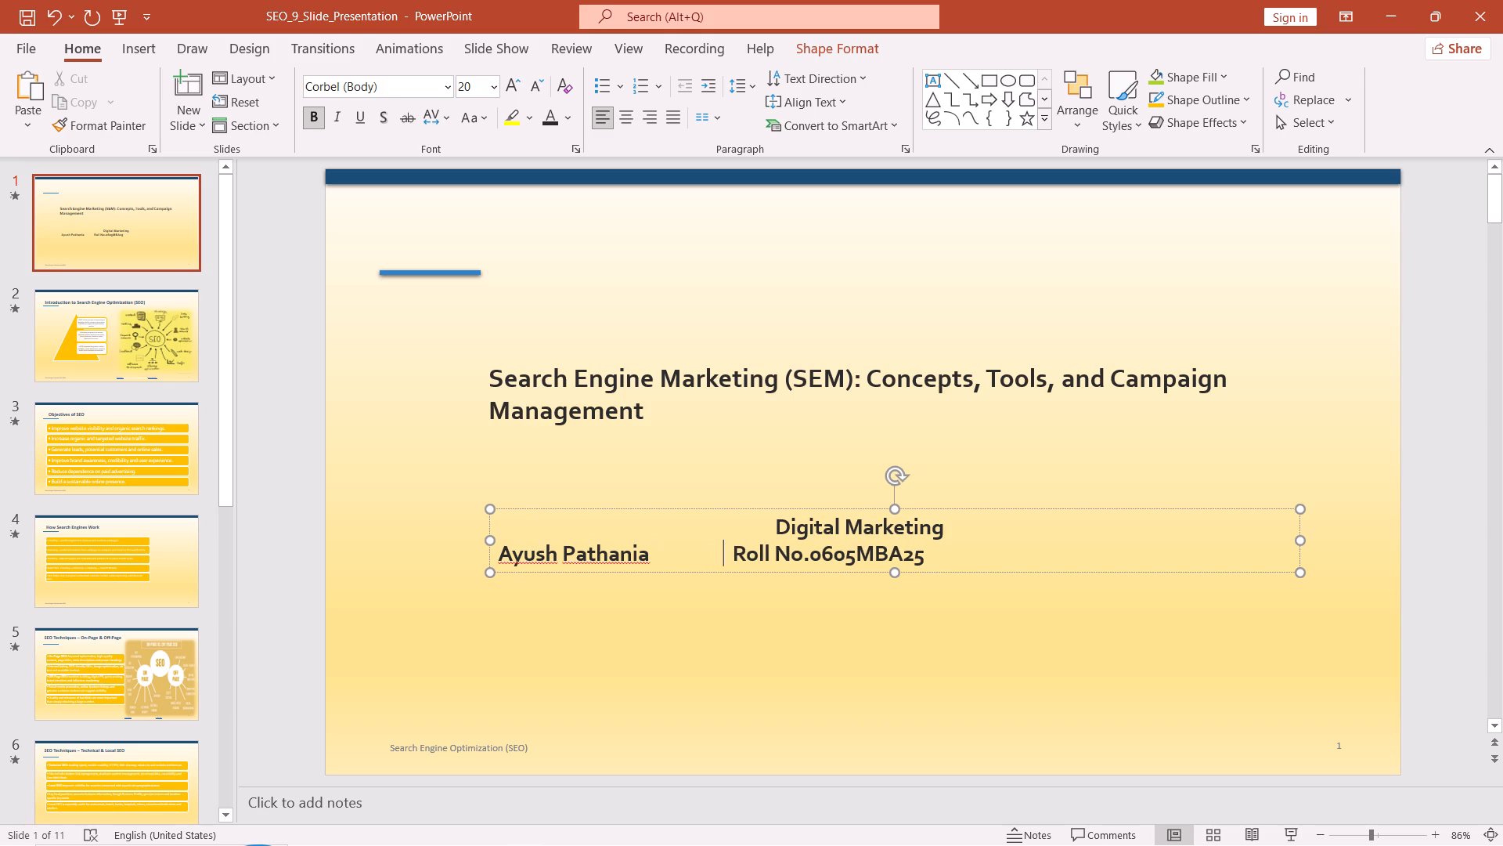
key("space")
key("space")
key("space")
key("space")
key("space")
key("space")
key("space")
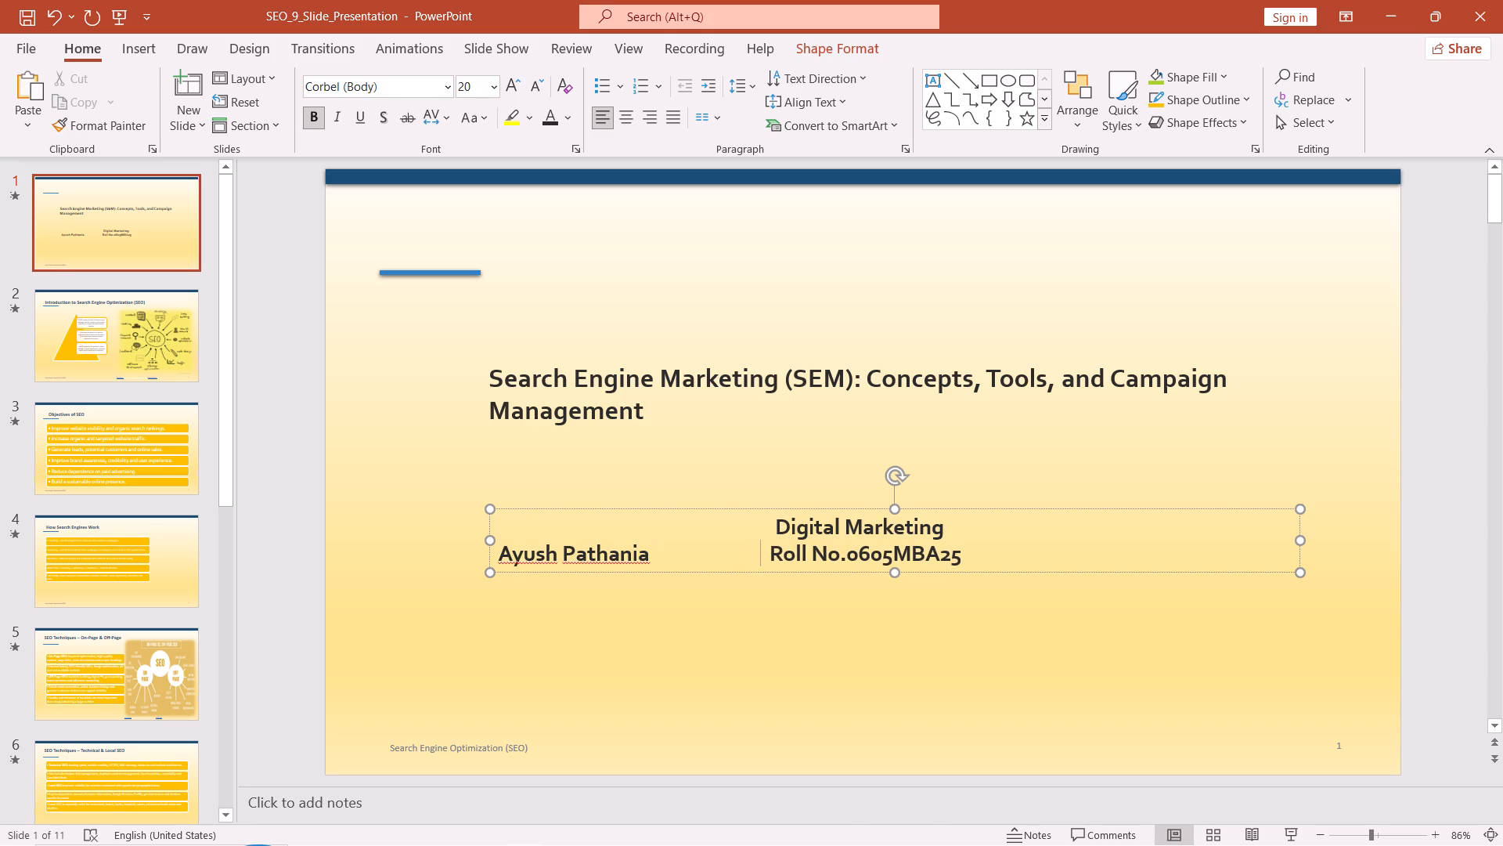
Insert a wide gap of spaces after the roll number on the presenter details line.
left_click(965, 552)
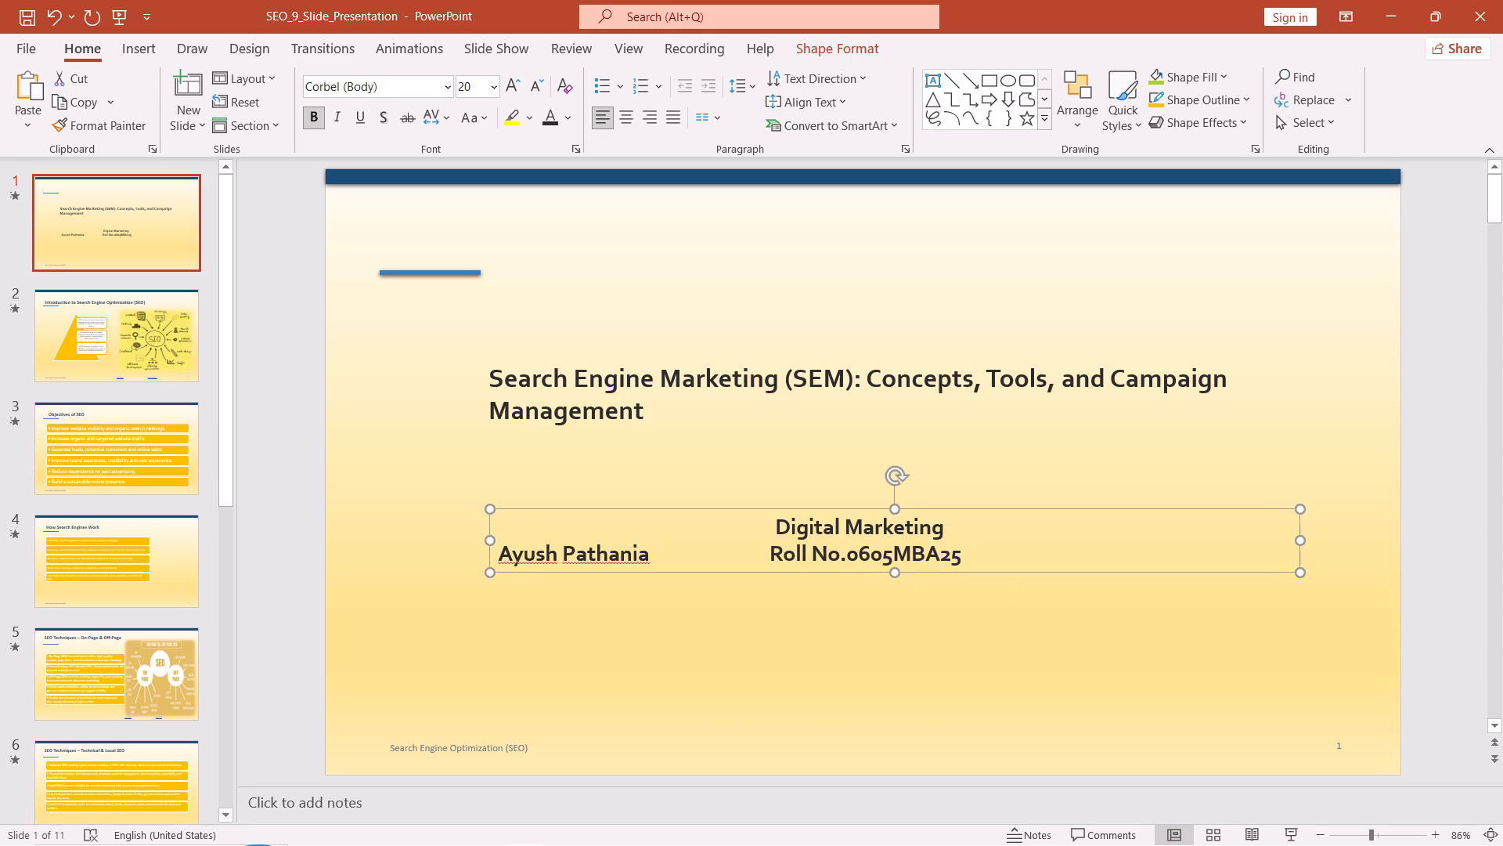
left_click(961, 559)
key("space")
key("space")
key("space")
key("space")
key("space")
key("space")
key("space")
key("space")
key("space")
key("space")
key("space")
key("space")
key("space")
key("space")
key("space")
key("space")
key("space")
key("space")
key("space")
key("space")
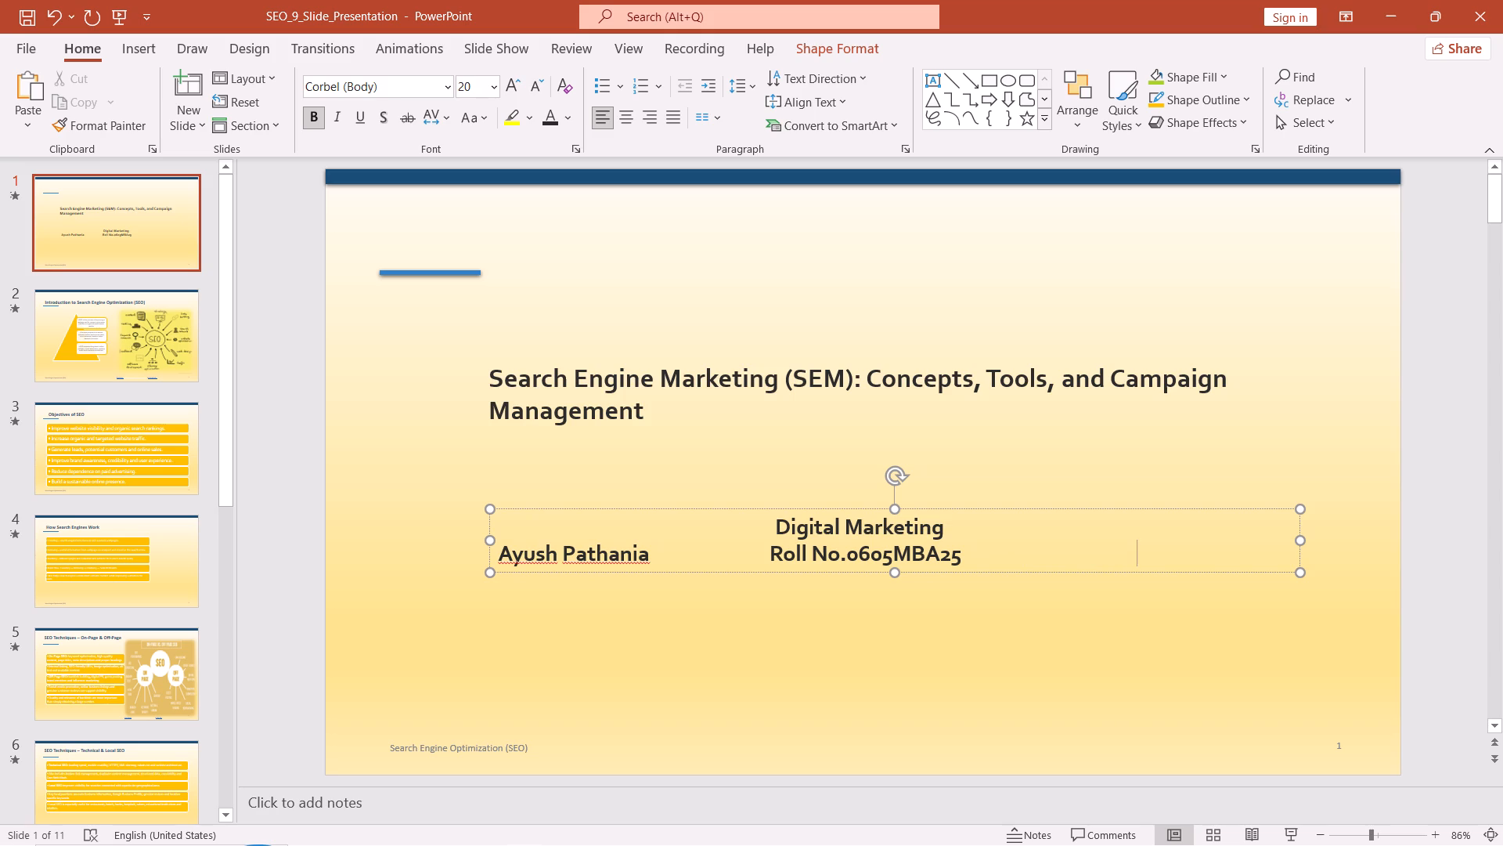
Enter "Semester 3rd" at the end of the presenter details line.
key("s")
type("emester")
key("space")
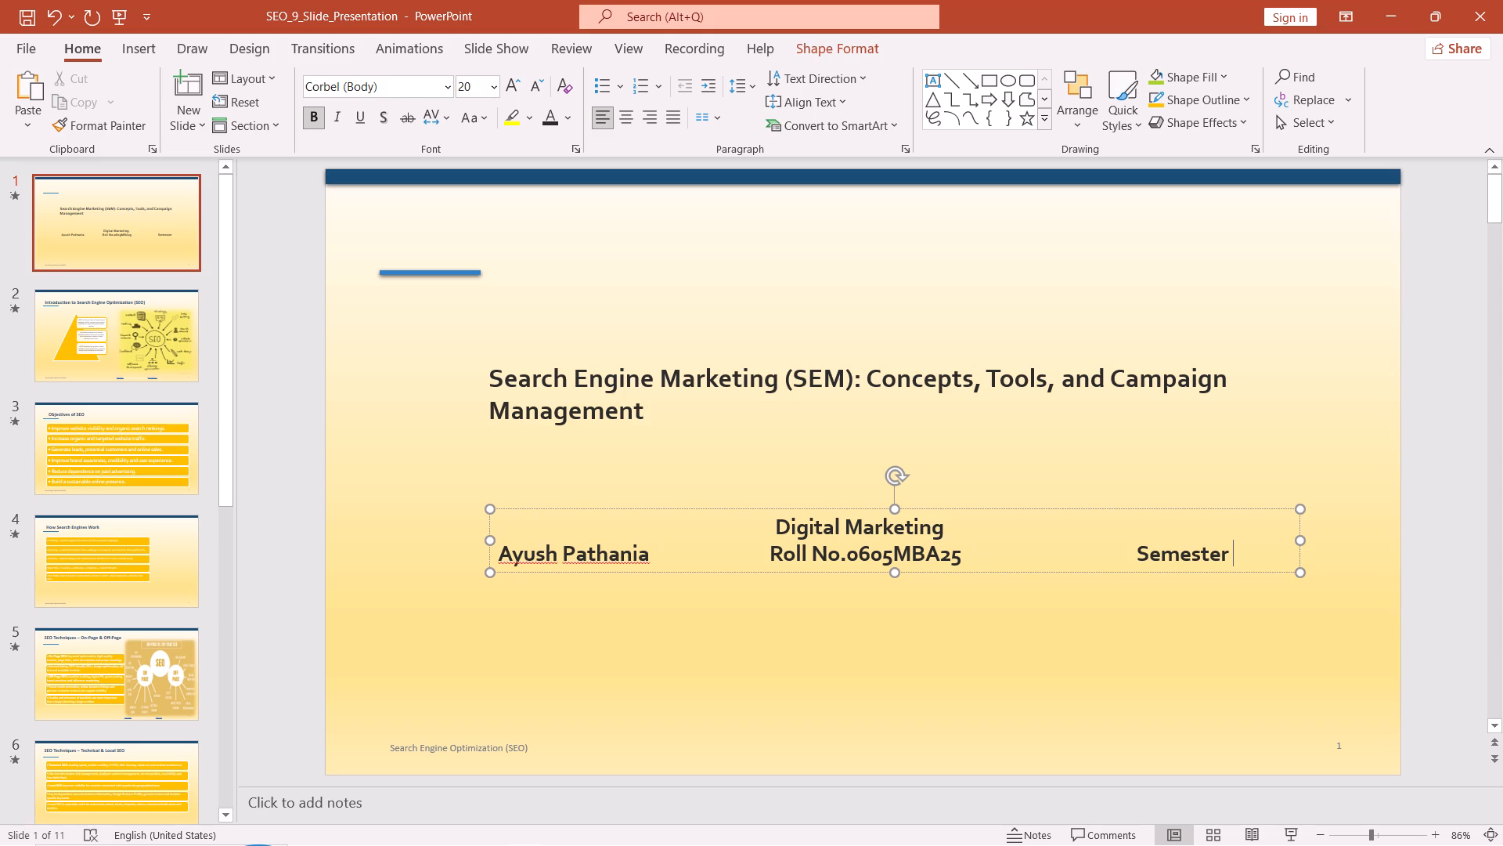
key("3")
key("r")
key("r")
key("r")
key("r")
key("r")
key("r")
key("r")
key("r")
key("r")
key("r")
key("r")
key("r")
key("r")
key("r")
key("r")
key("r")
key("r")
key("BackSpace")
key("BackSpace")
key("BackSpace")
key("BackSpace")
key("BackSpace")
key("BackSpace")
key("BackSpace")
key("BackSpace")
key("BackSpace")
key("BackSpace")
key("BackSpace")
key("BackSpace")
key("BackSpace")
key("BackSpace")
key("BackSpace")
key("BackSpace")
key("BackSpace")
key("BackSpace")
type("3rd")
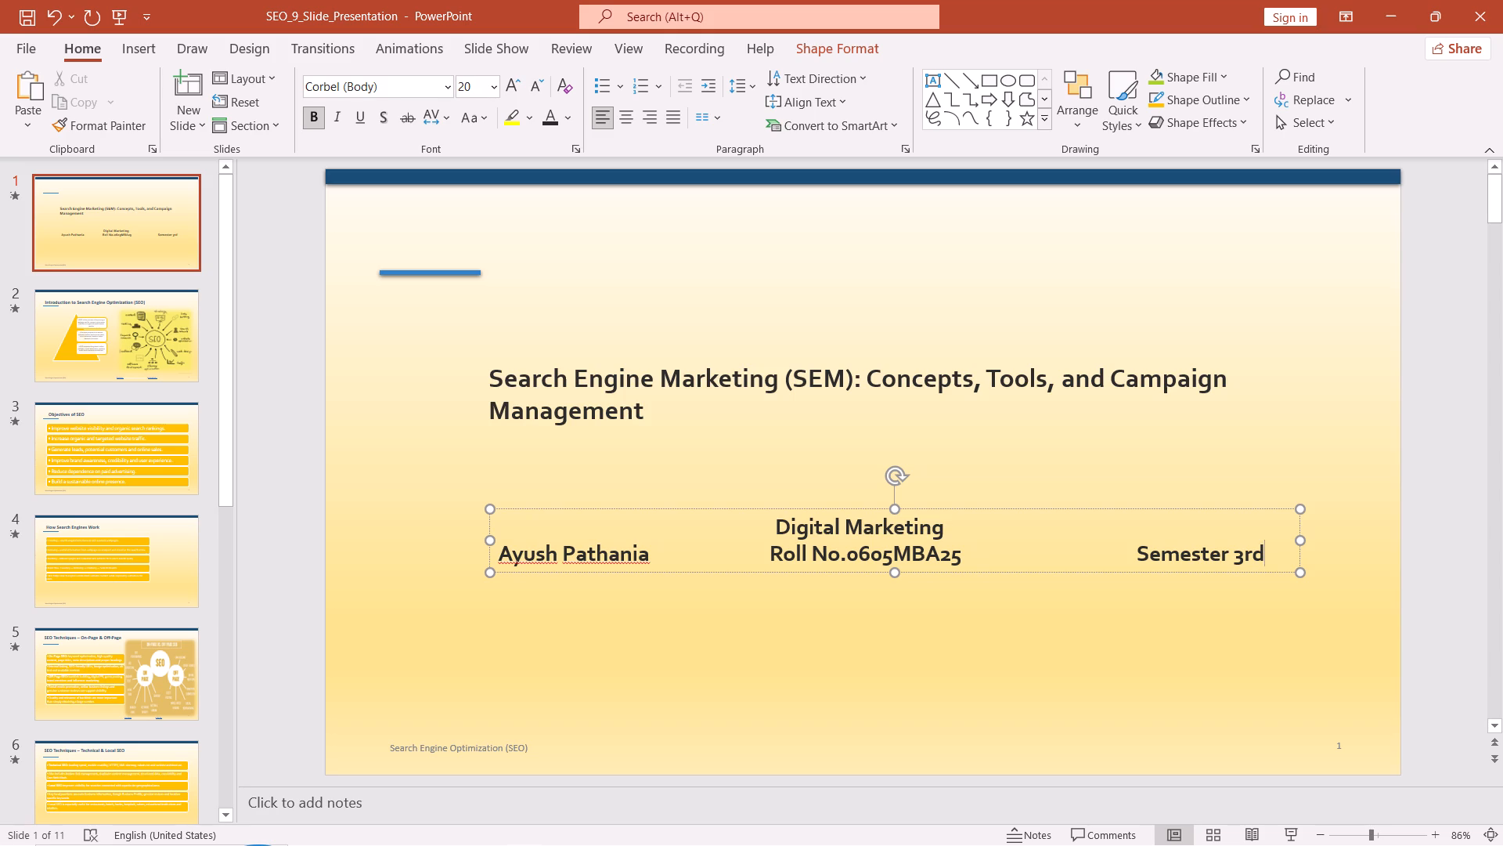
Convert the "Search Engine Marketing (SEM)" title text to a SmartArt graphic with the vertical bullet list layout.
left_click_drag(488, 375, 637, 397)
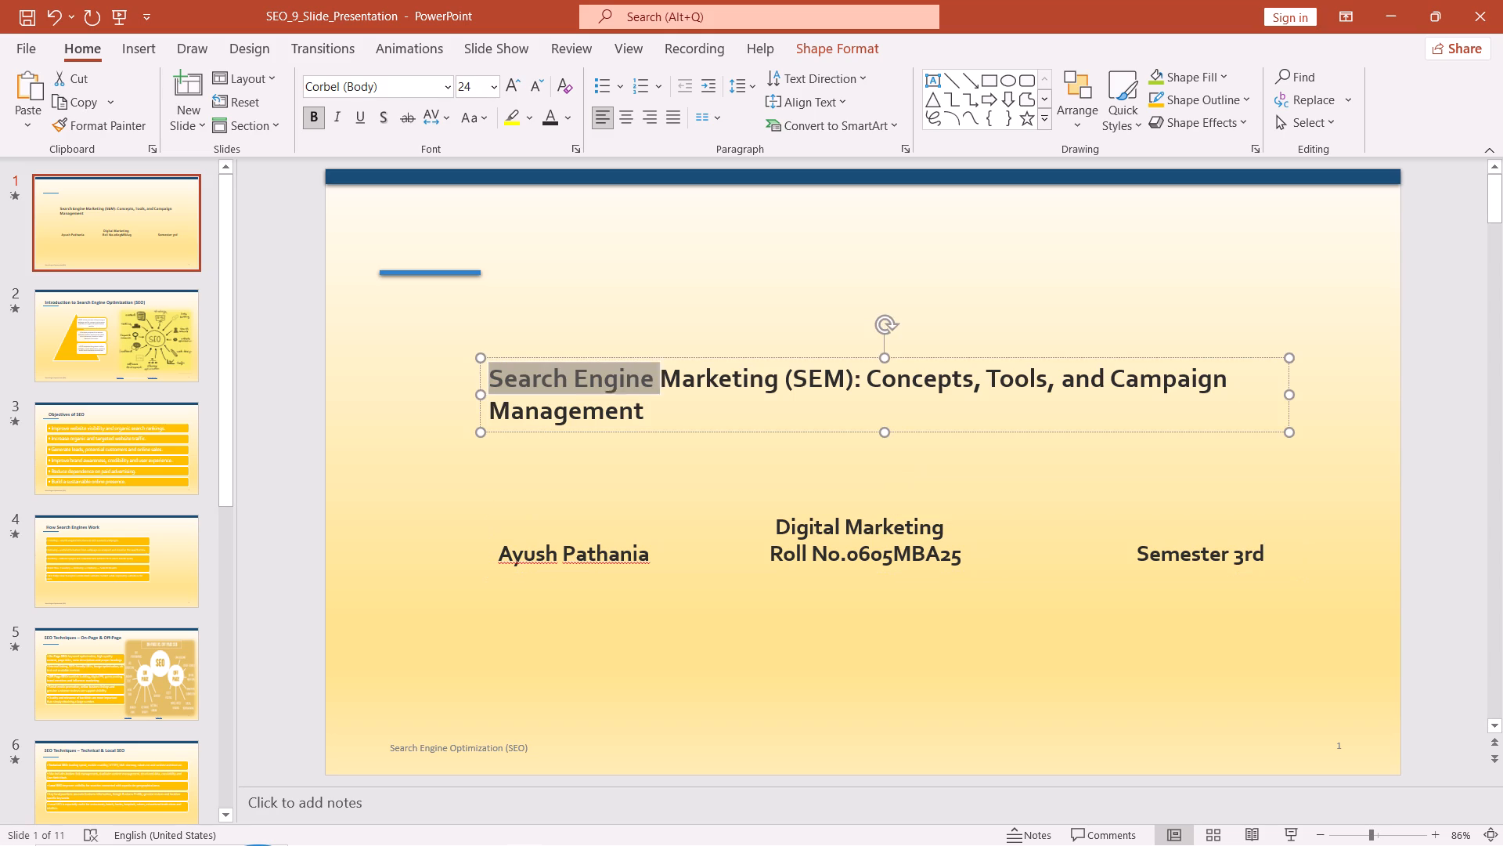
left_click_drag(637, 397, 641, 397)
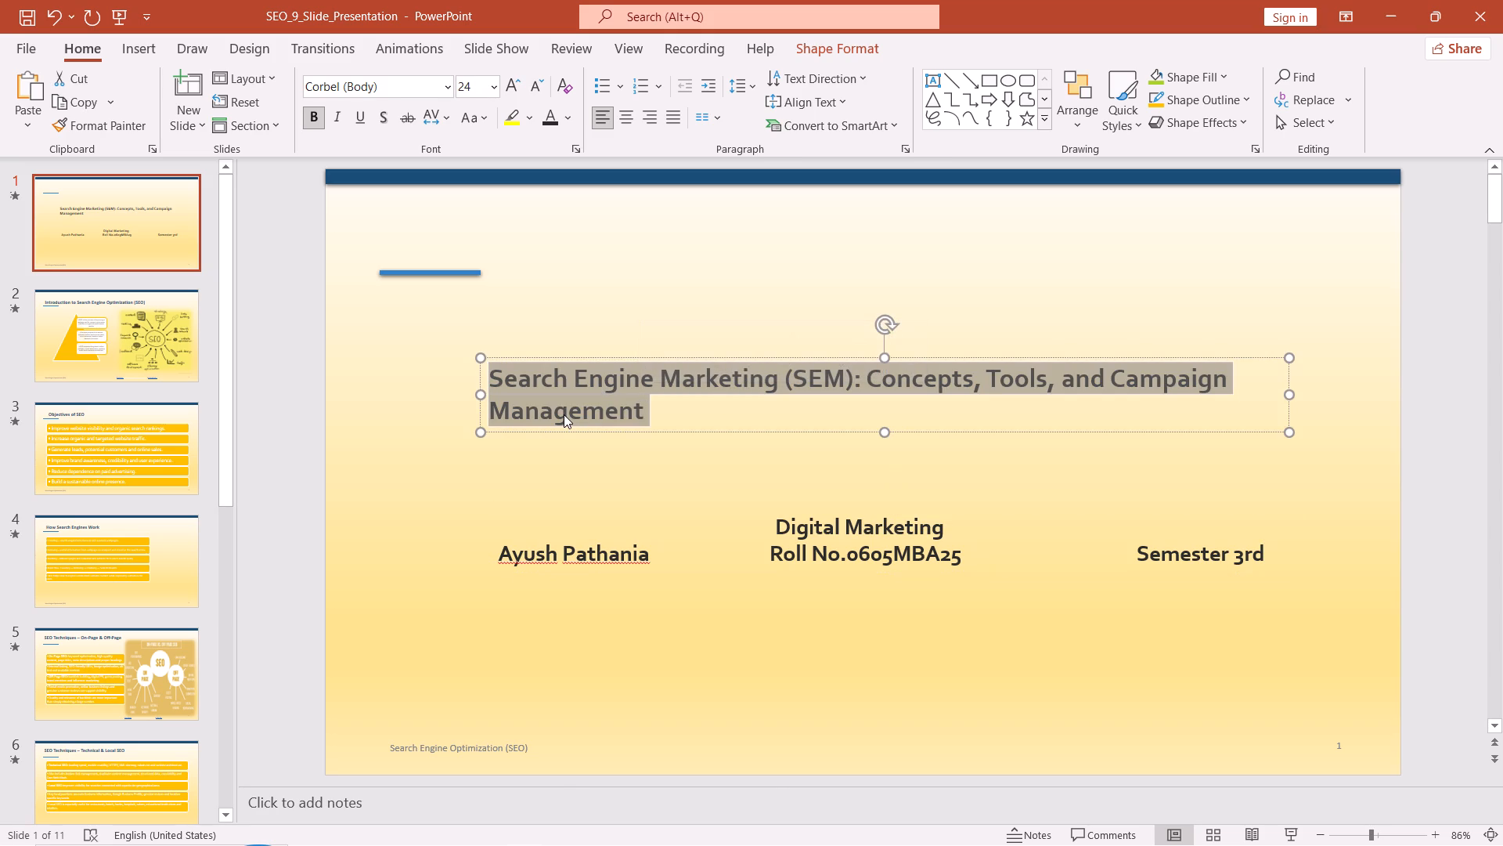
right_click(564, 414)
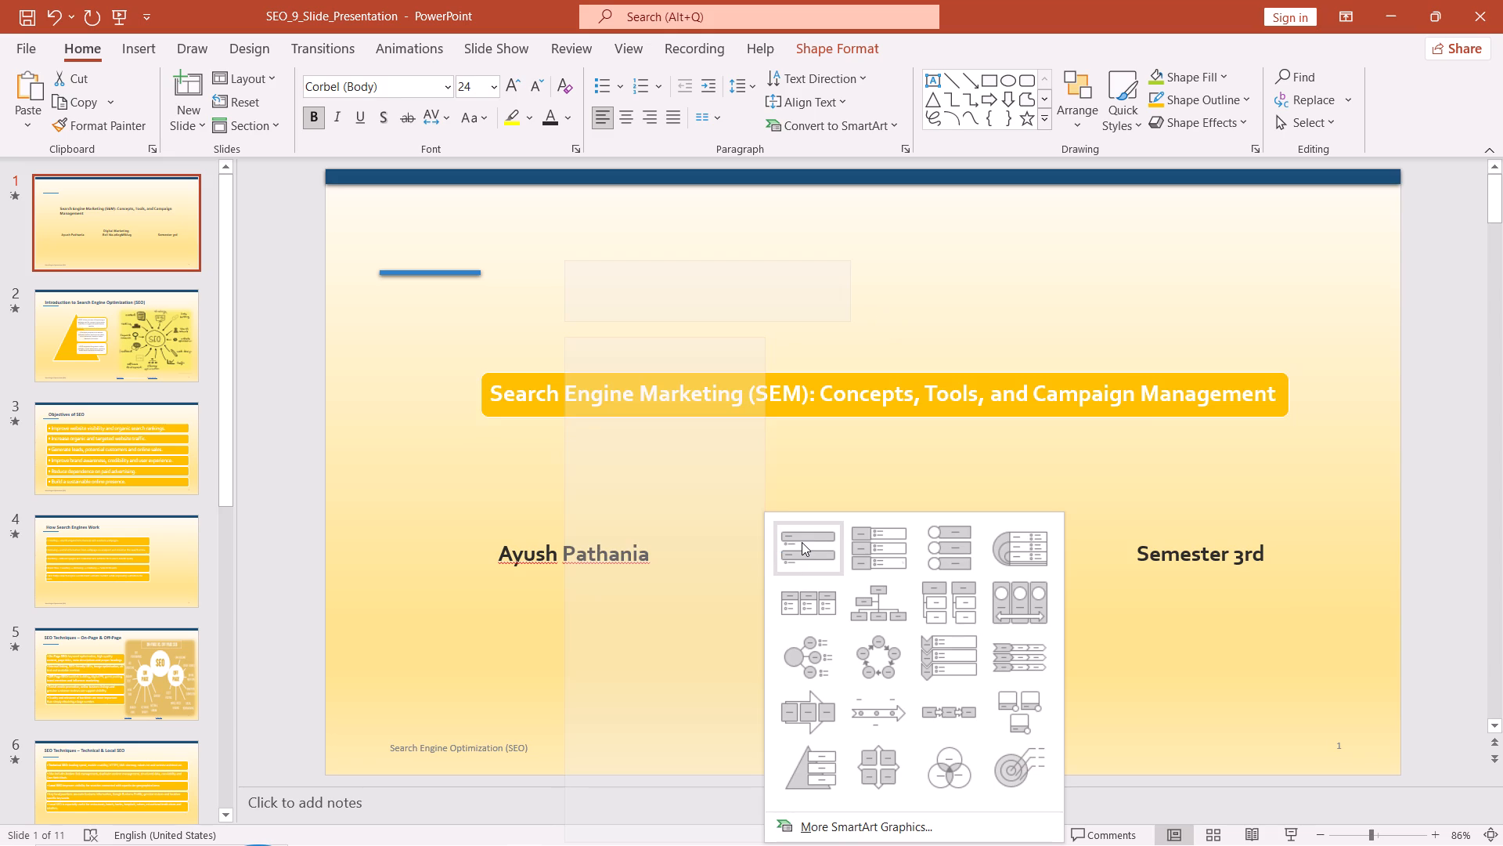
left_click_drag(797, 543, 596, 540)
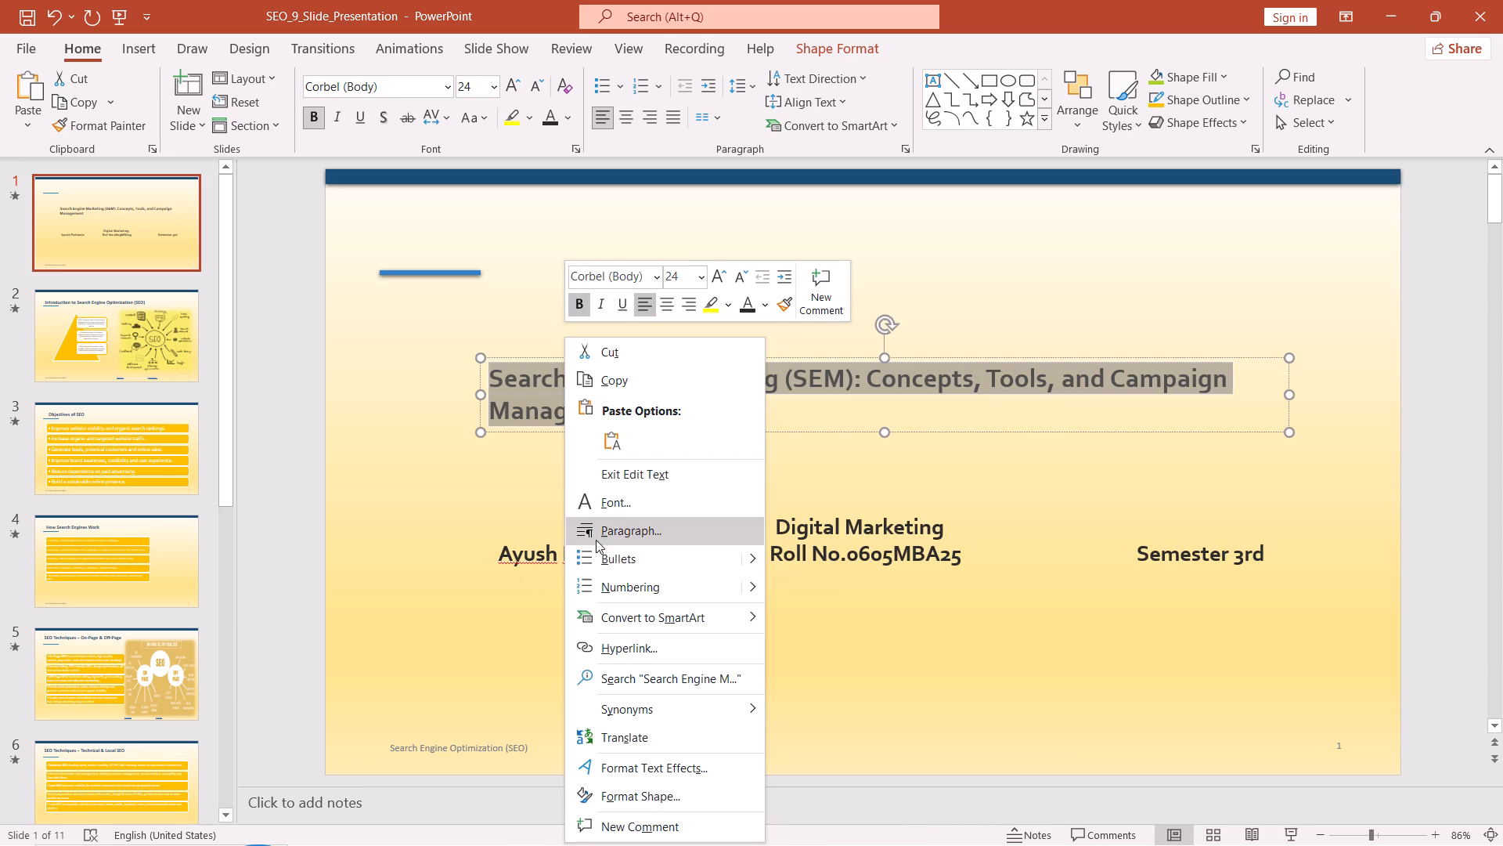
left_click_drag(596, 540, 668, 611)
left_click(668, 611)
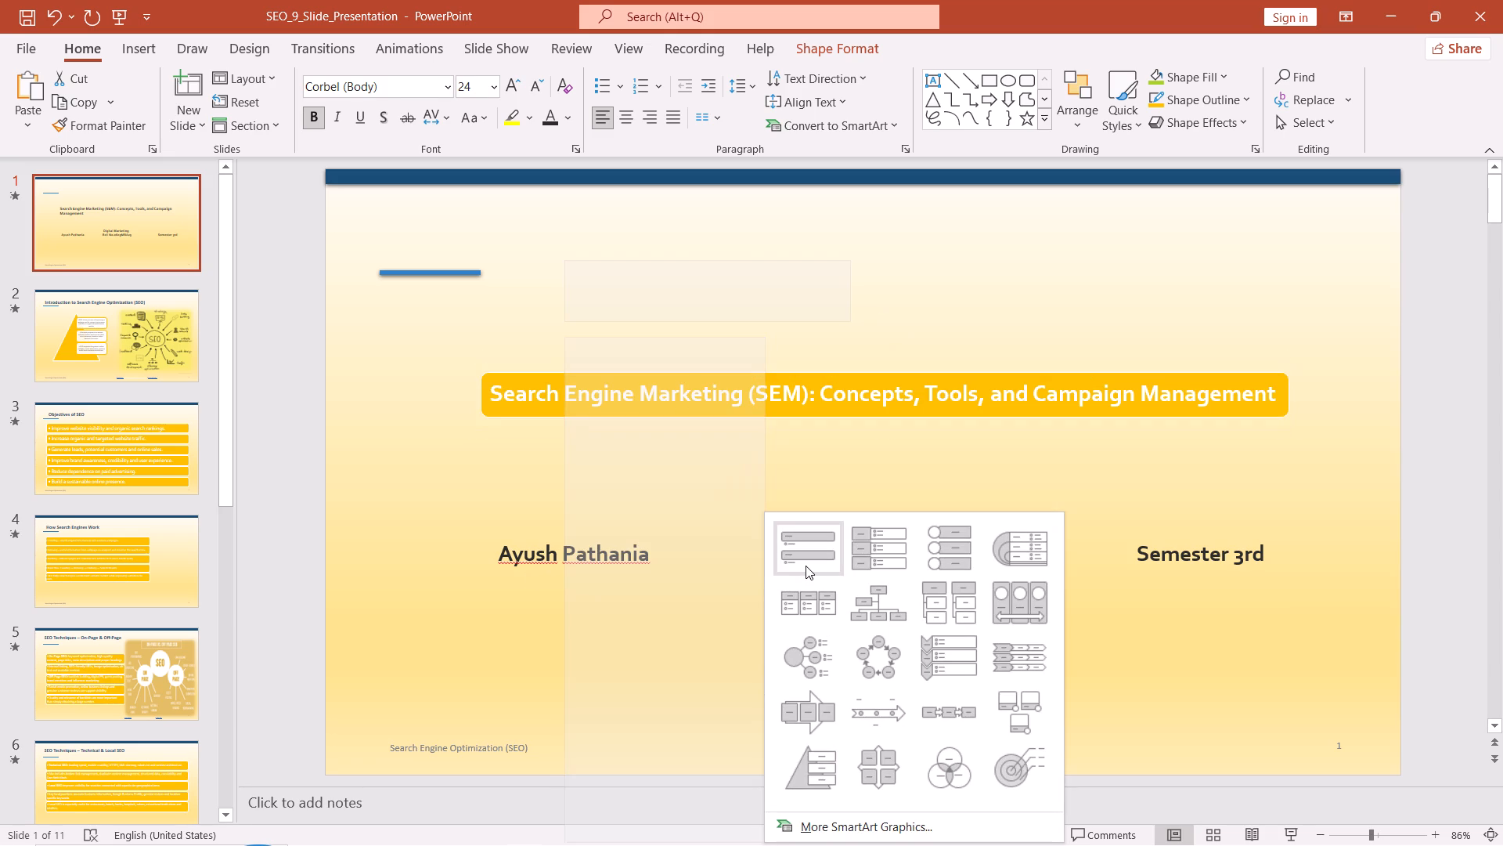
left_click(806, 565)
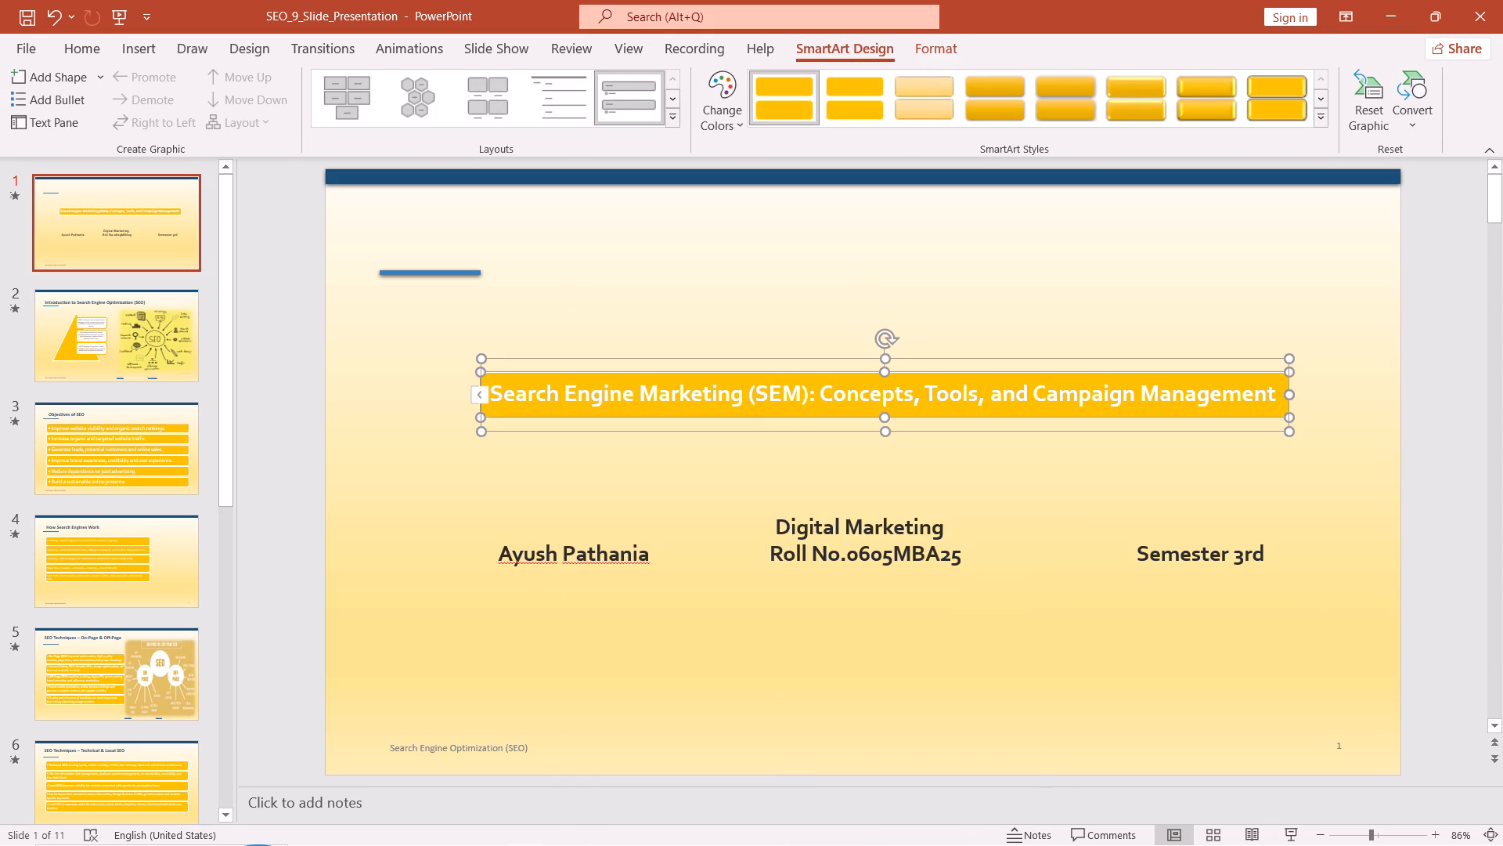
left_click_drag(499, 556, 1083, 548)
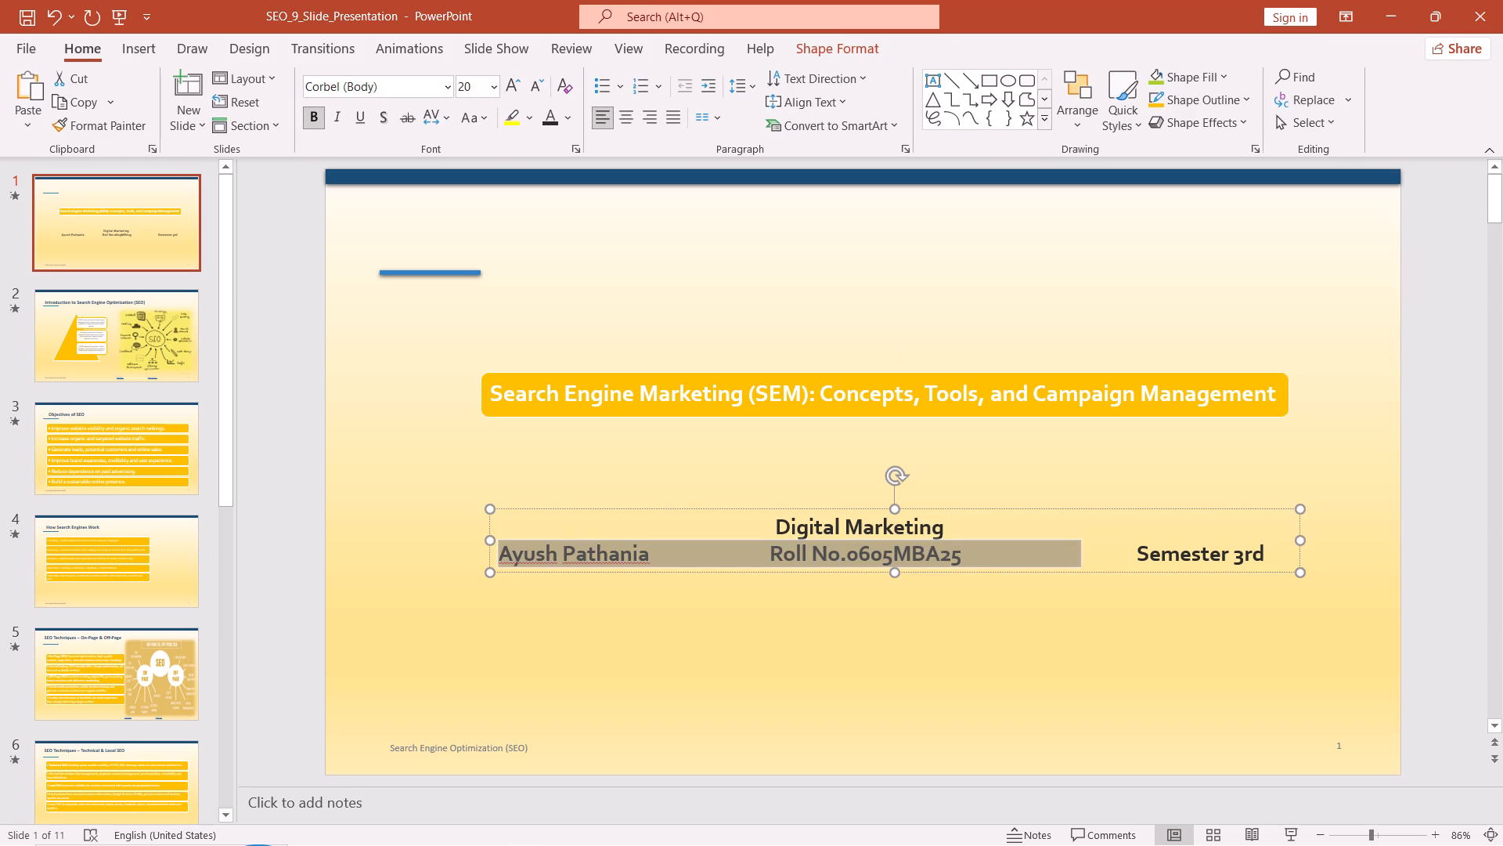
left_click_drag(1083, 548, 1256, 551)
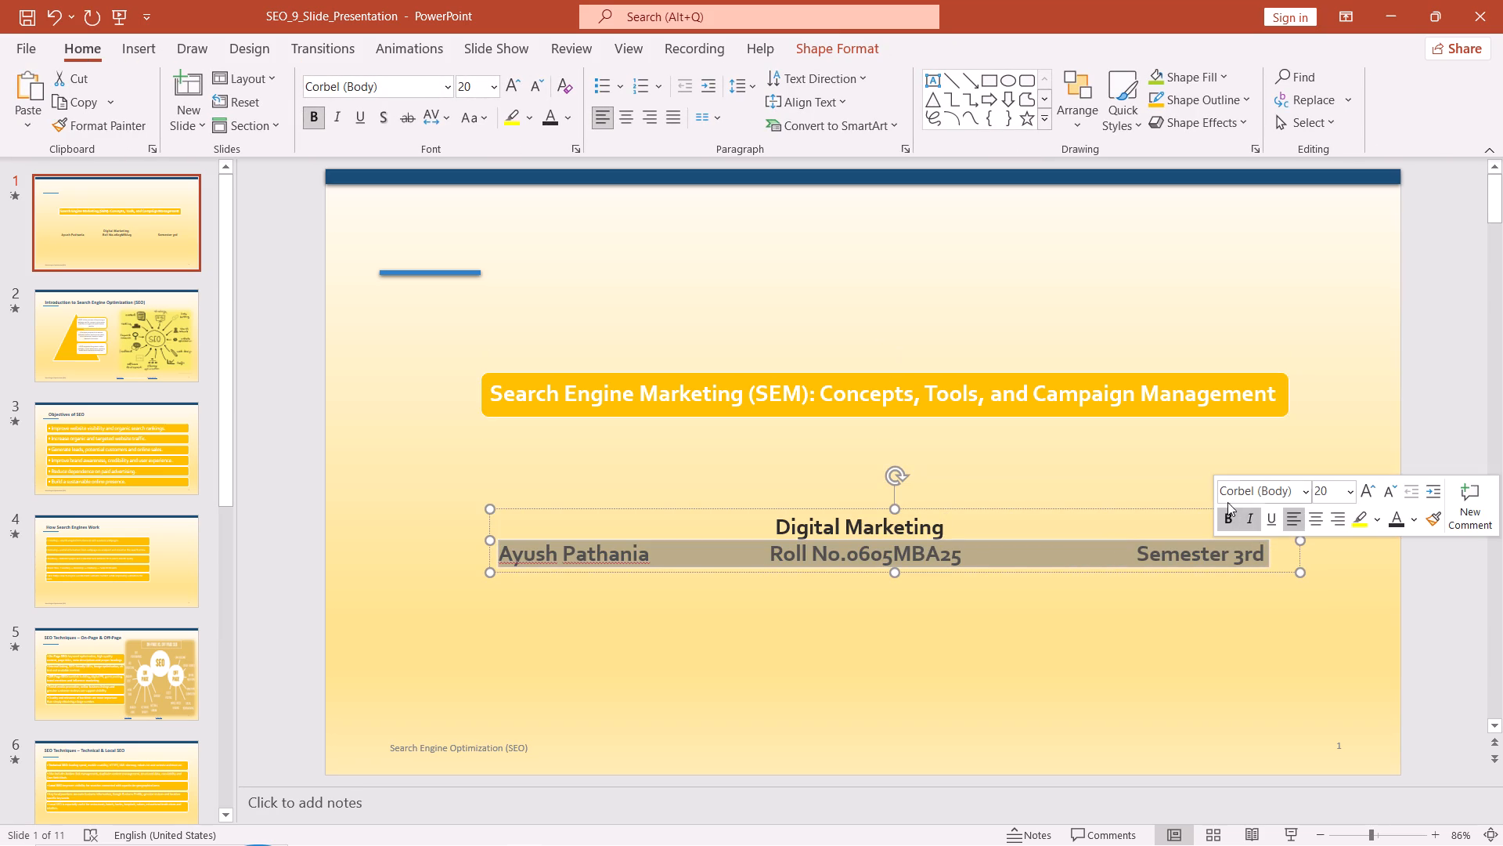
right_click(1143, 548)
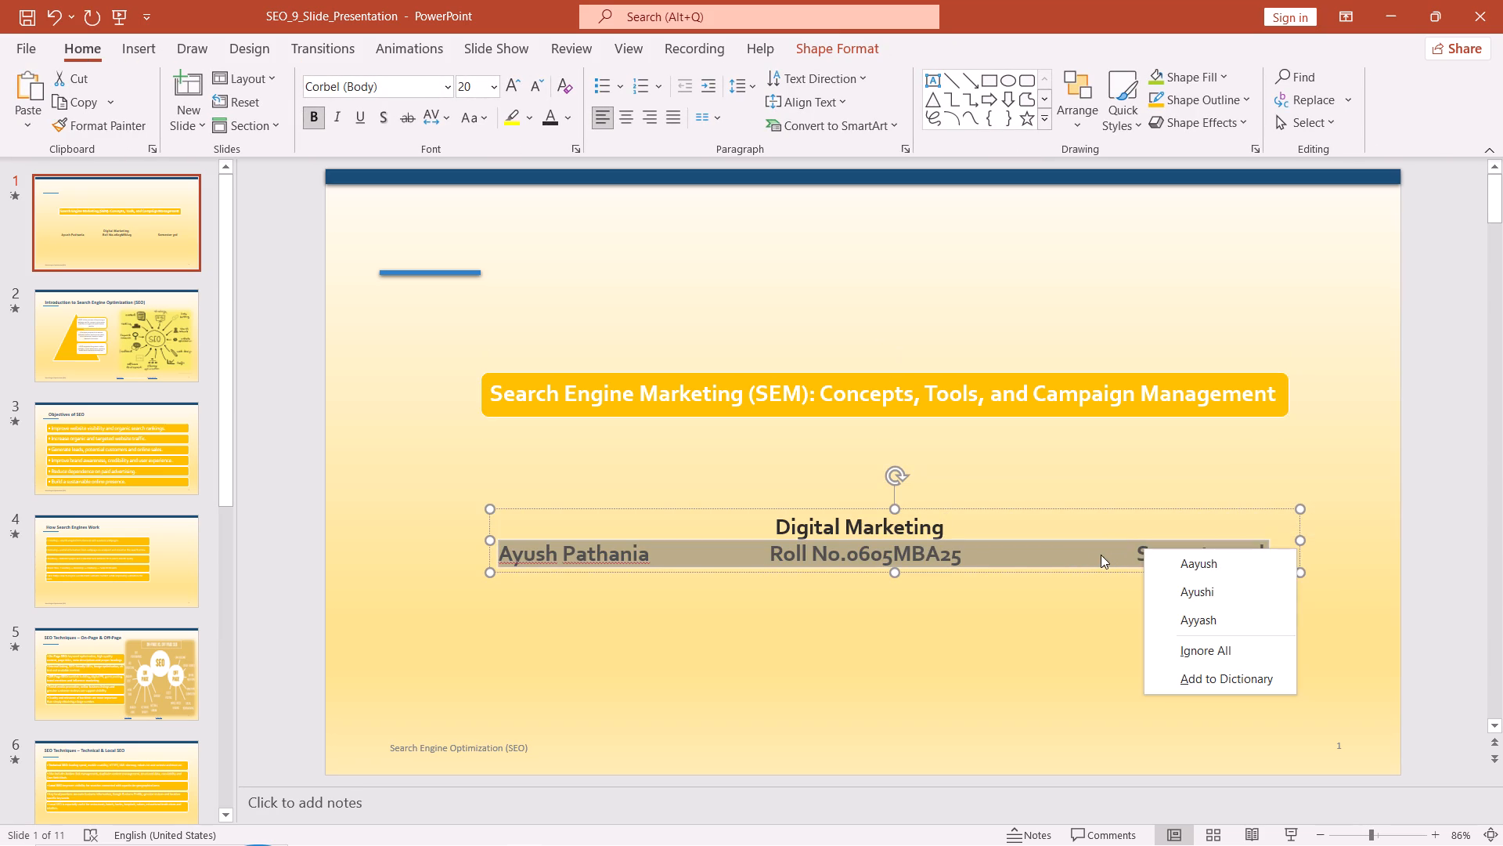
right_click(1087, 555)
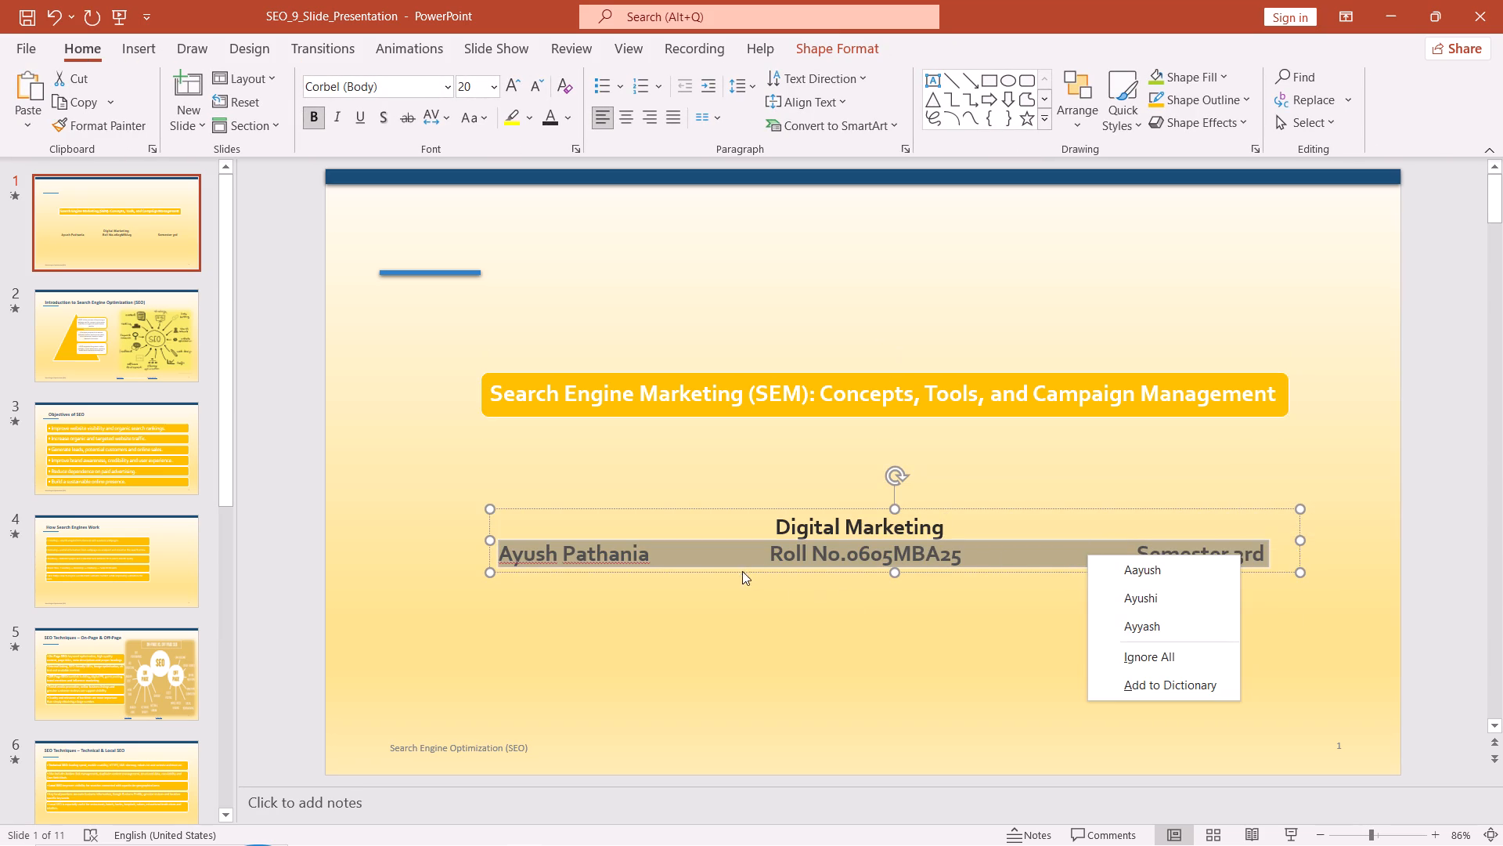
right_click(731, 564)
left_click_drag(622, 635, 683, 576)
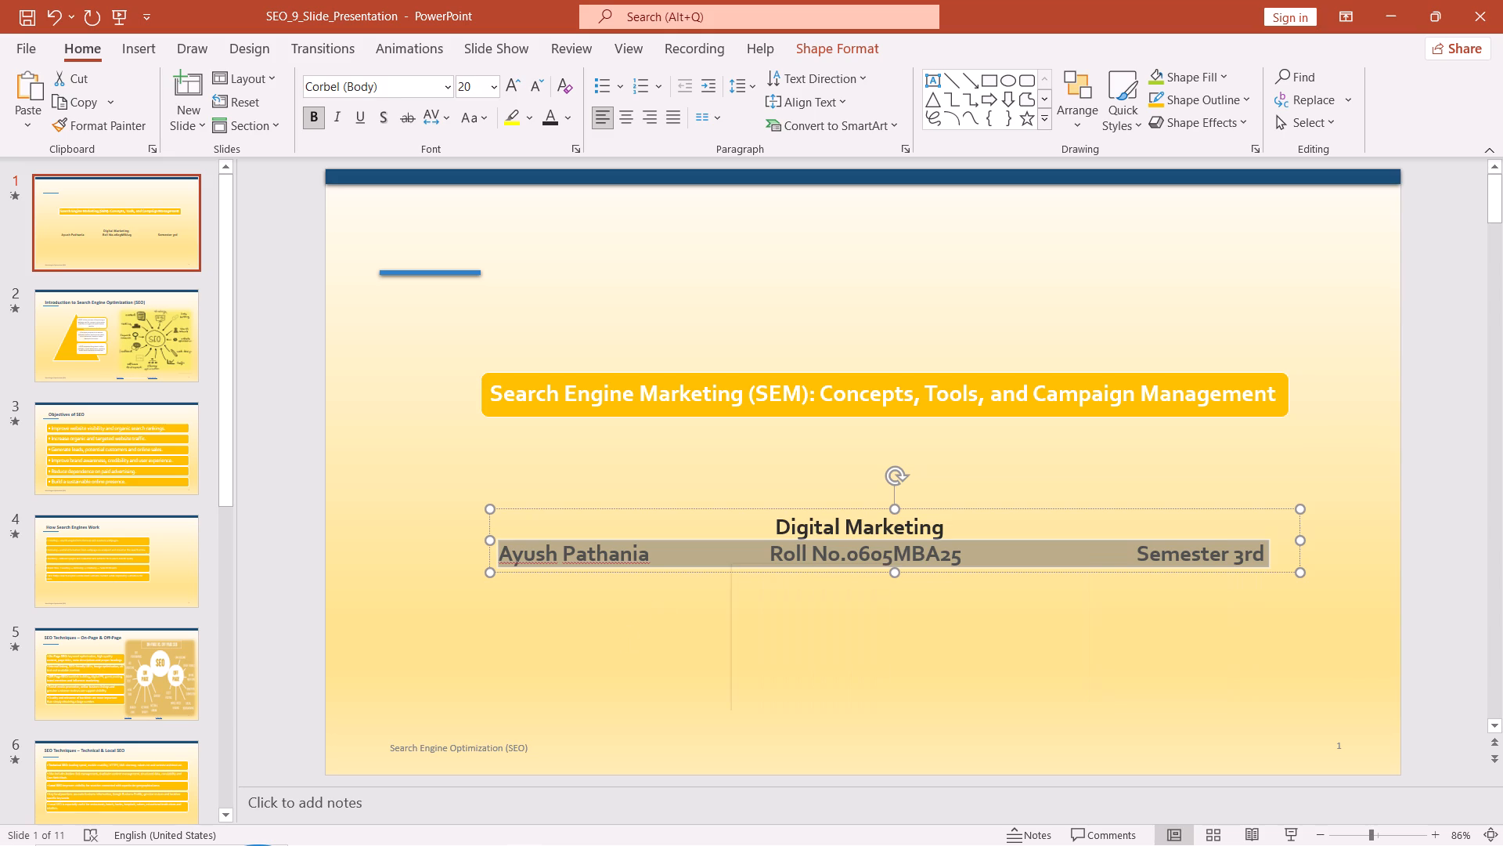
Convert the "Digital Marketing" line and the presenter details line together to SmartArt with the vertical bullet list layout.
left_click_drag(683, 576, 771, 521)
left_click_drag(771, 521, 809, 540)
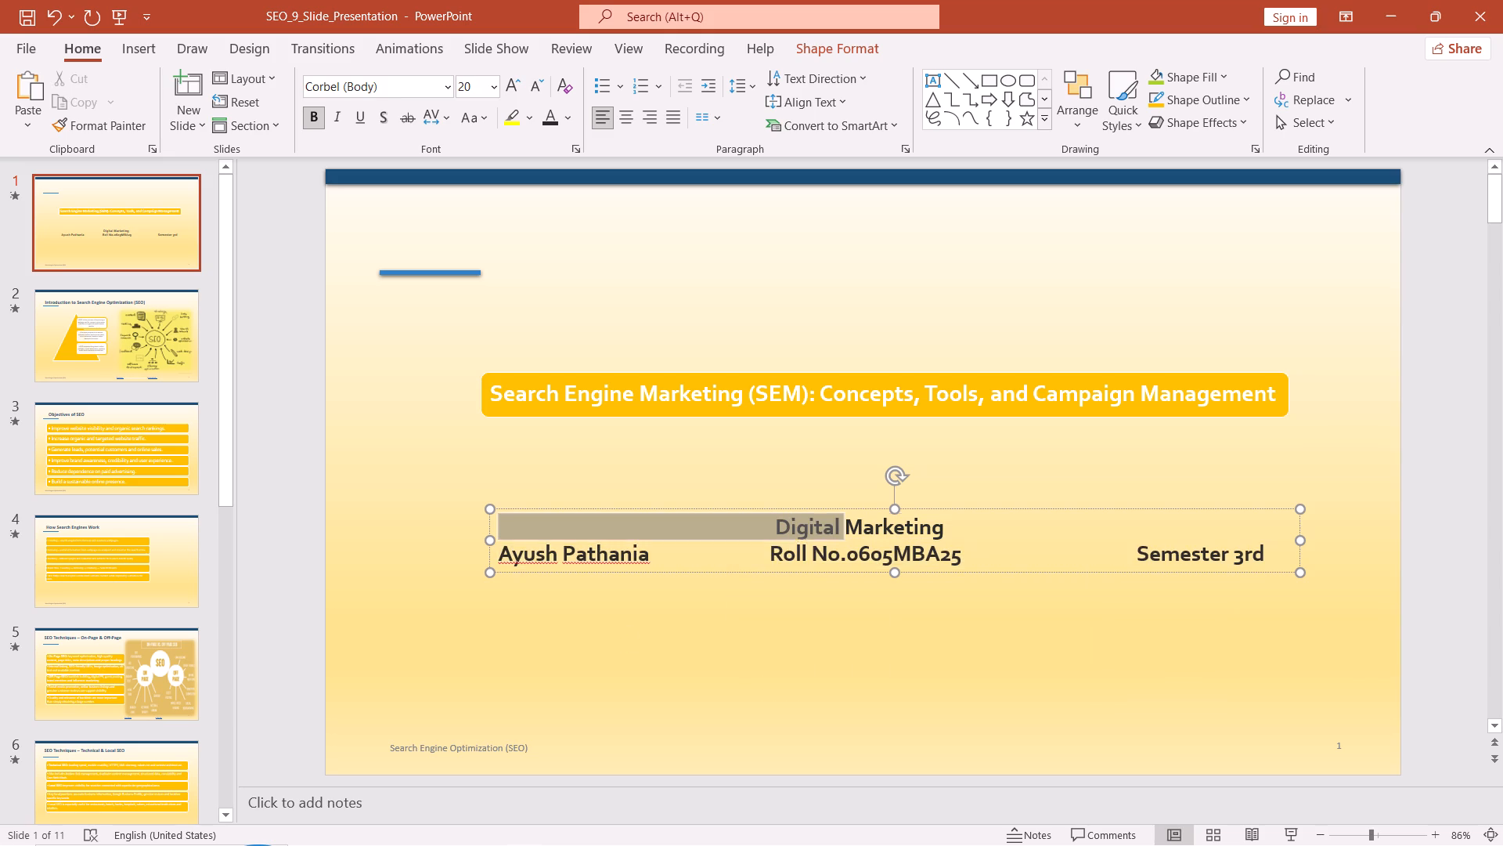
left_click_drag(809, 540, 1258, 575)
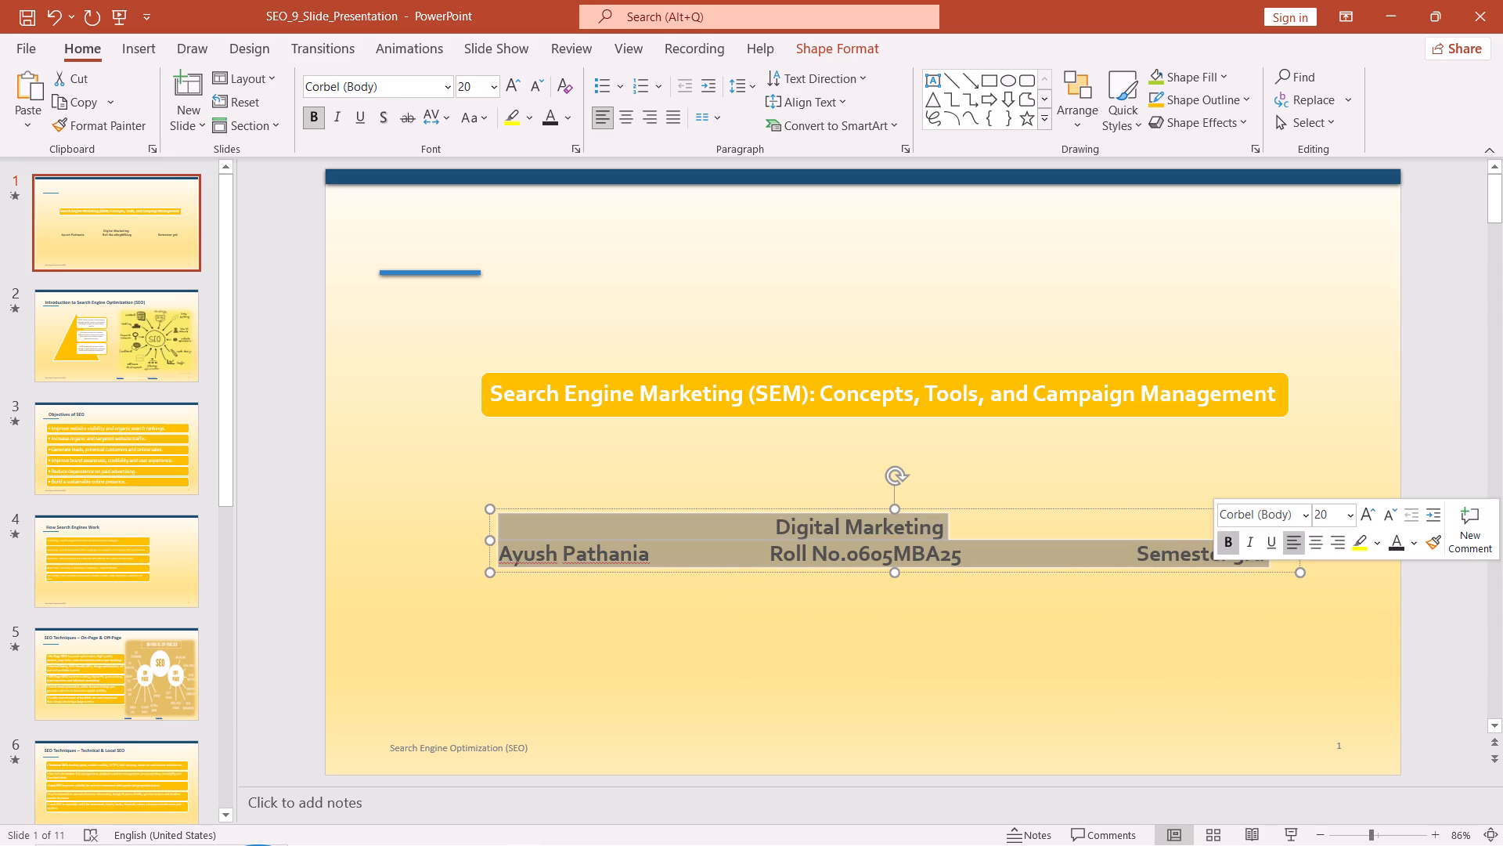
right_click(1063, 544)
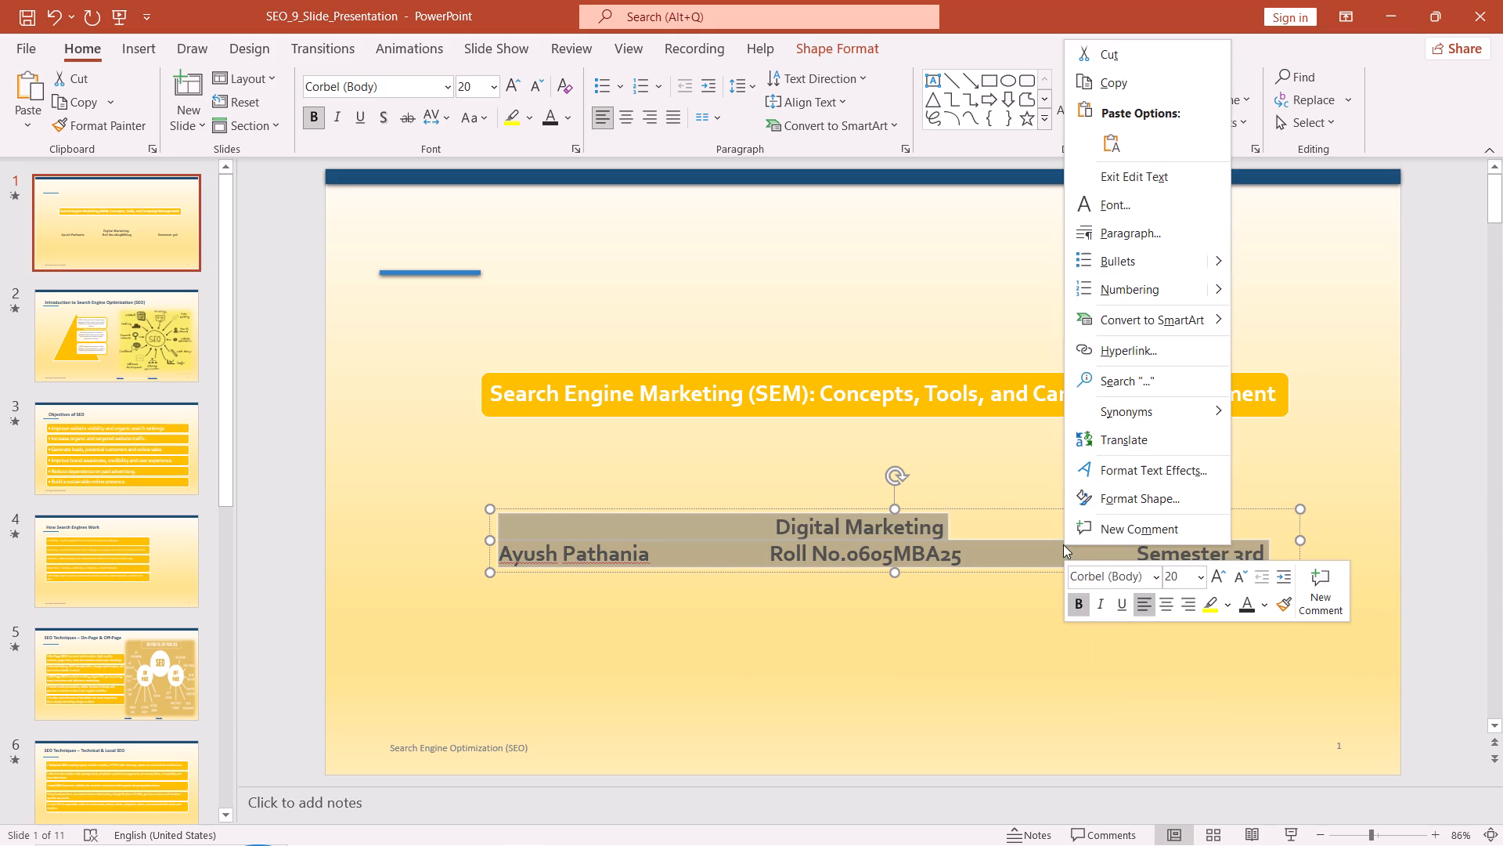
left_click(1177, 332)
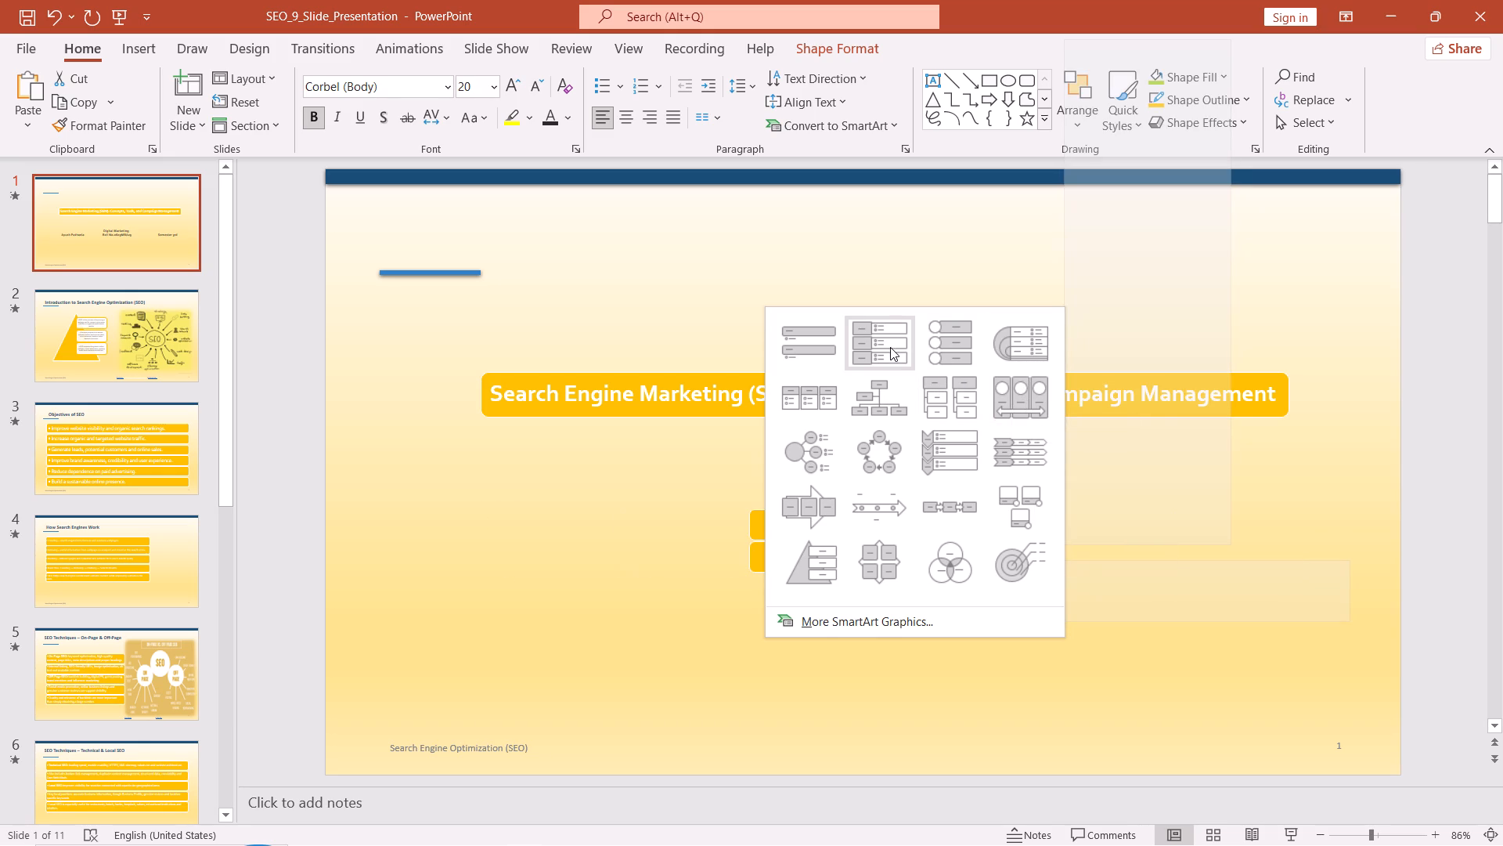
left_click(821, 352)
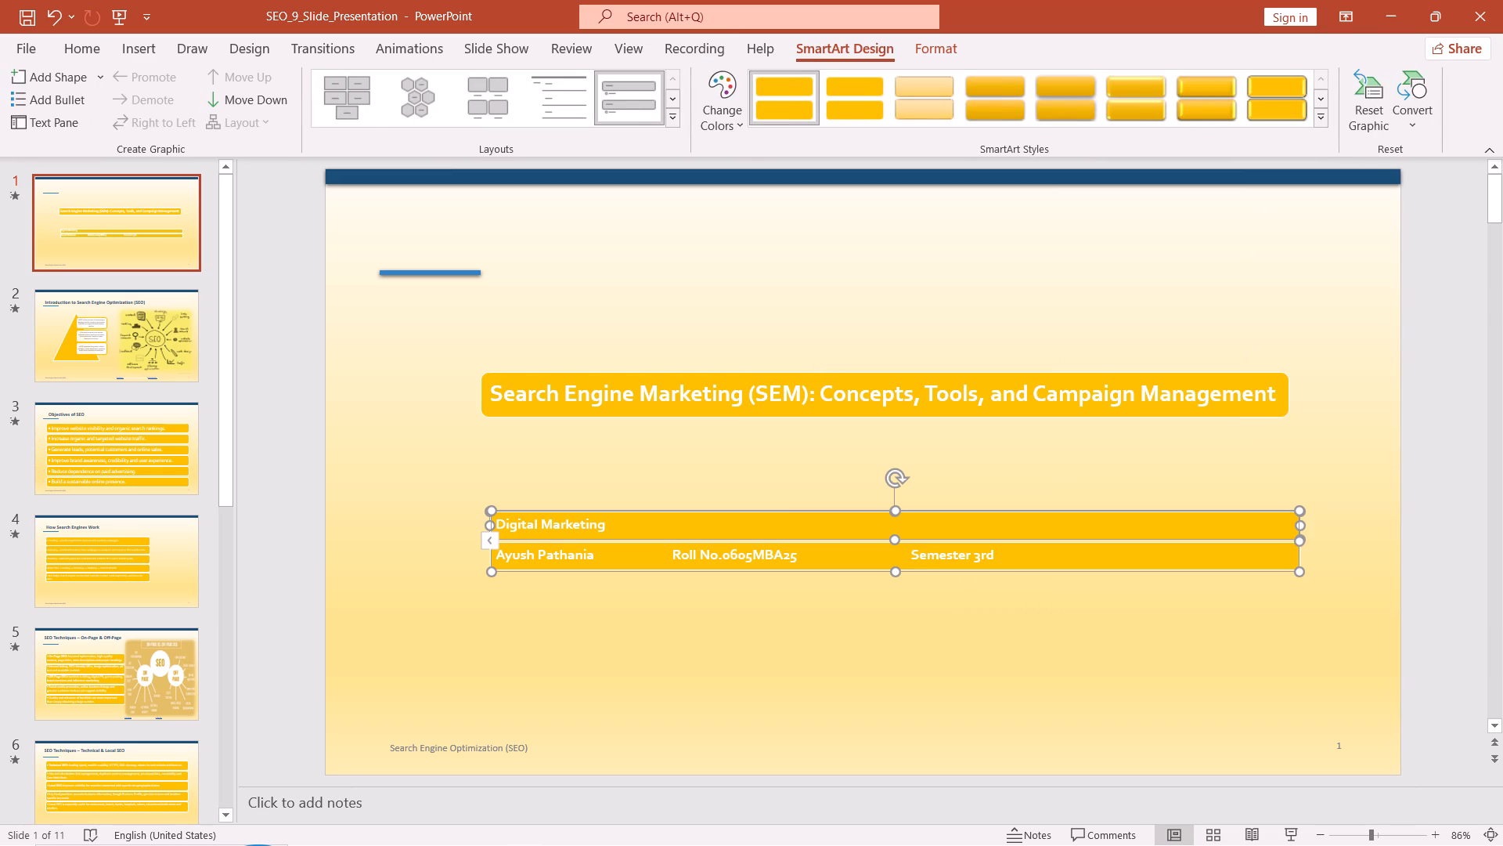
Indent "Digital Marketing" with leading spaces to move it towards the middle of its SmartArt bar.
left_click(517, 529)
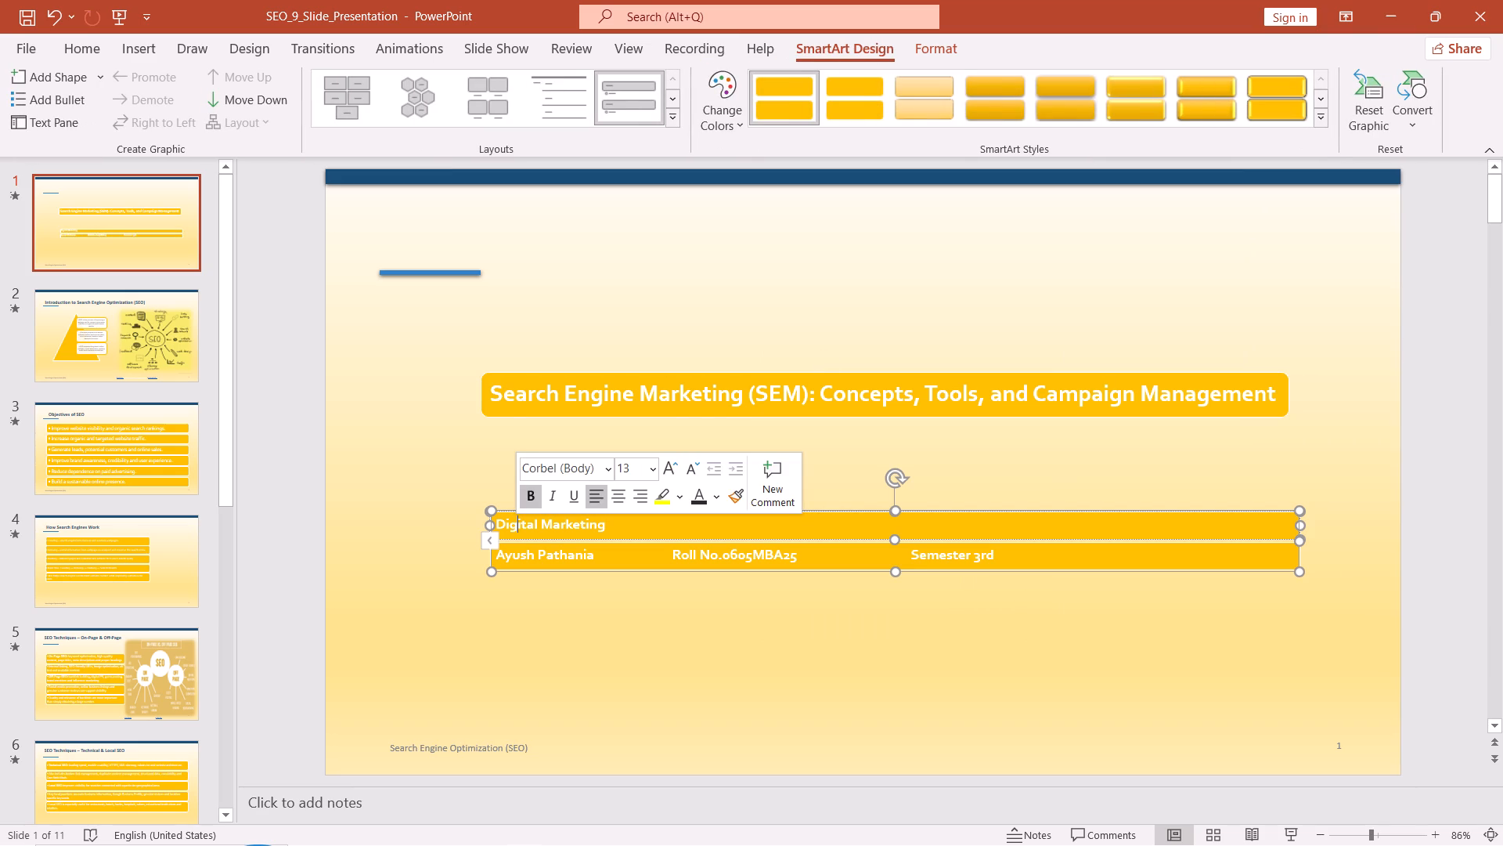
left_click(495, 525)
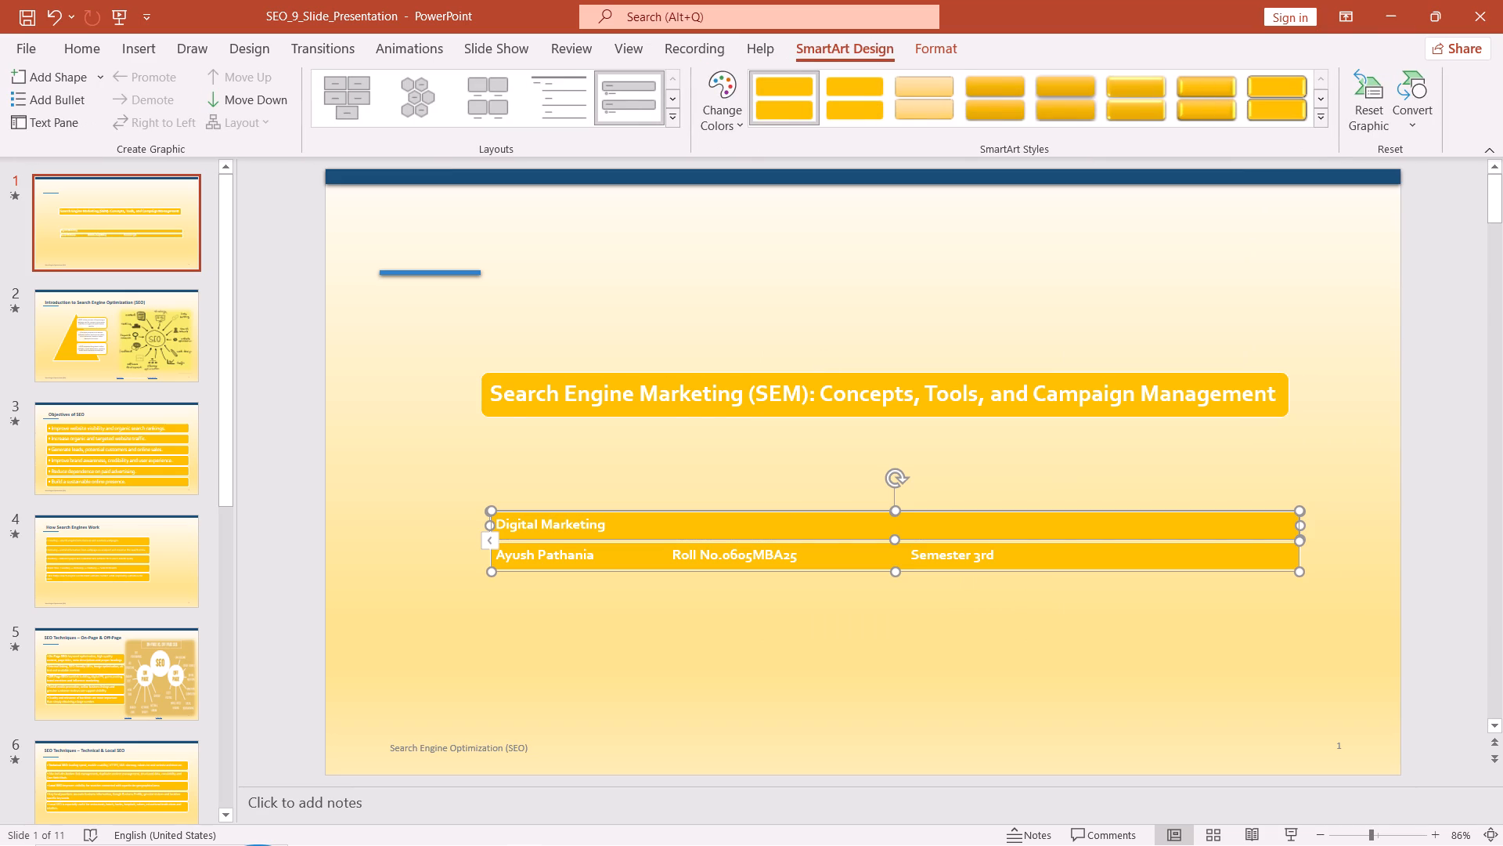
left_click(496, 523)
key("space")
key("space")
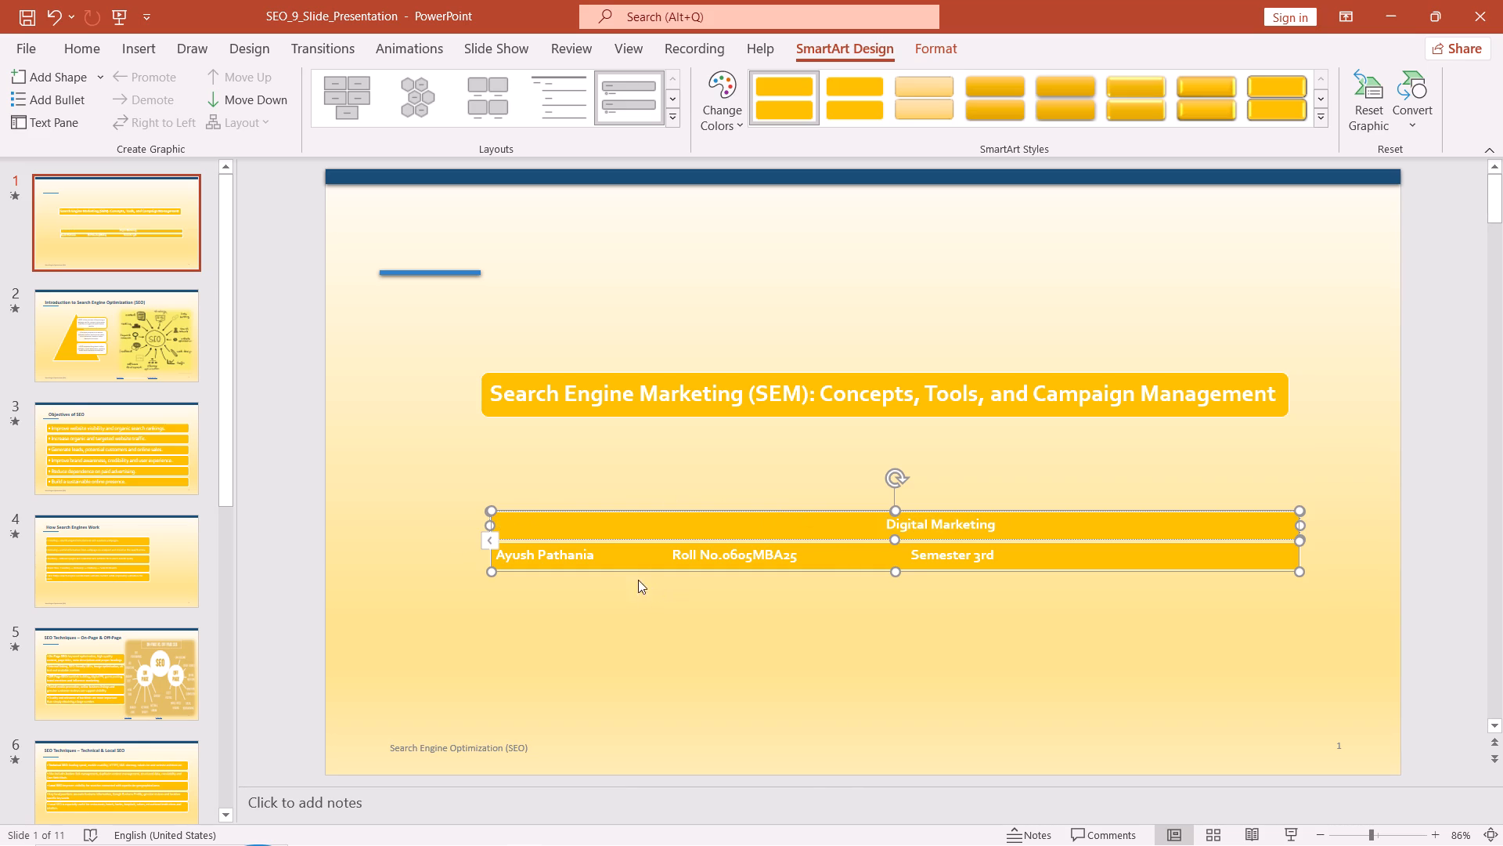
Add spaces after the presenter's name in the lower SmartArt bar to shift "Roll No." and "Semester 3rd" along.
left_click(647, 552)
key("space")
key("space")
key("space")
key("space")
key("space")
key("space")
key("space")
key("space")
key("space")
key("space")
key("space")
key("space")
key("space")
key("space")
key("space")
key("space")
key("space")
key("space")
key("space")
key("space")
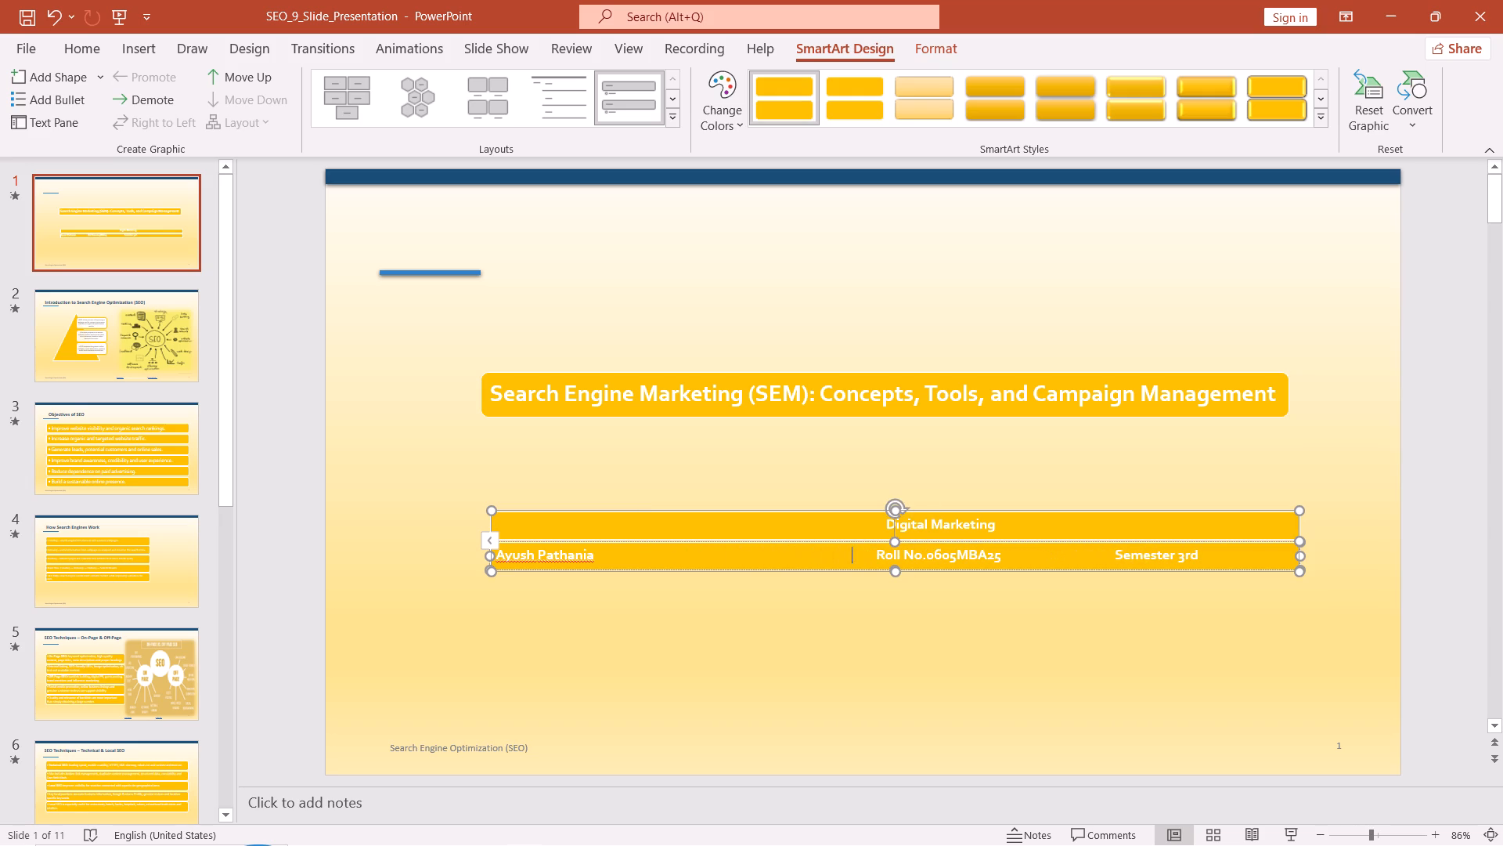
Remove some of the leading spaces before "Digital Marketing" so it sits roughly centred in its bar.
left_click(877, 526)
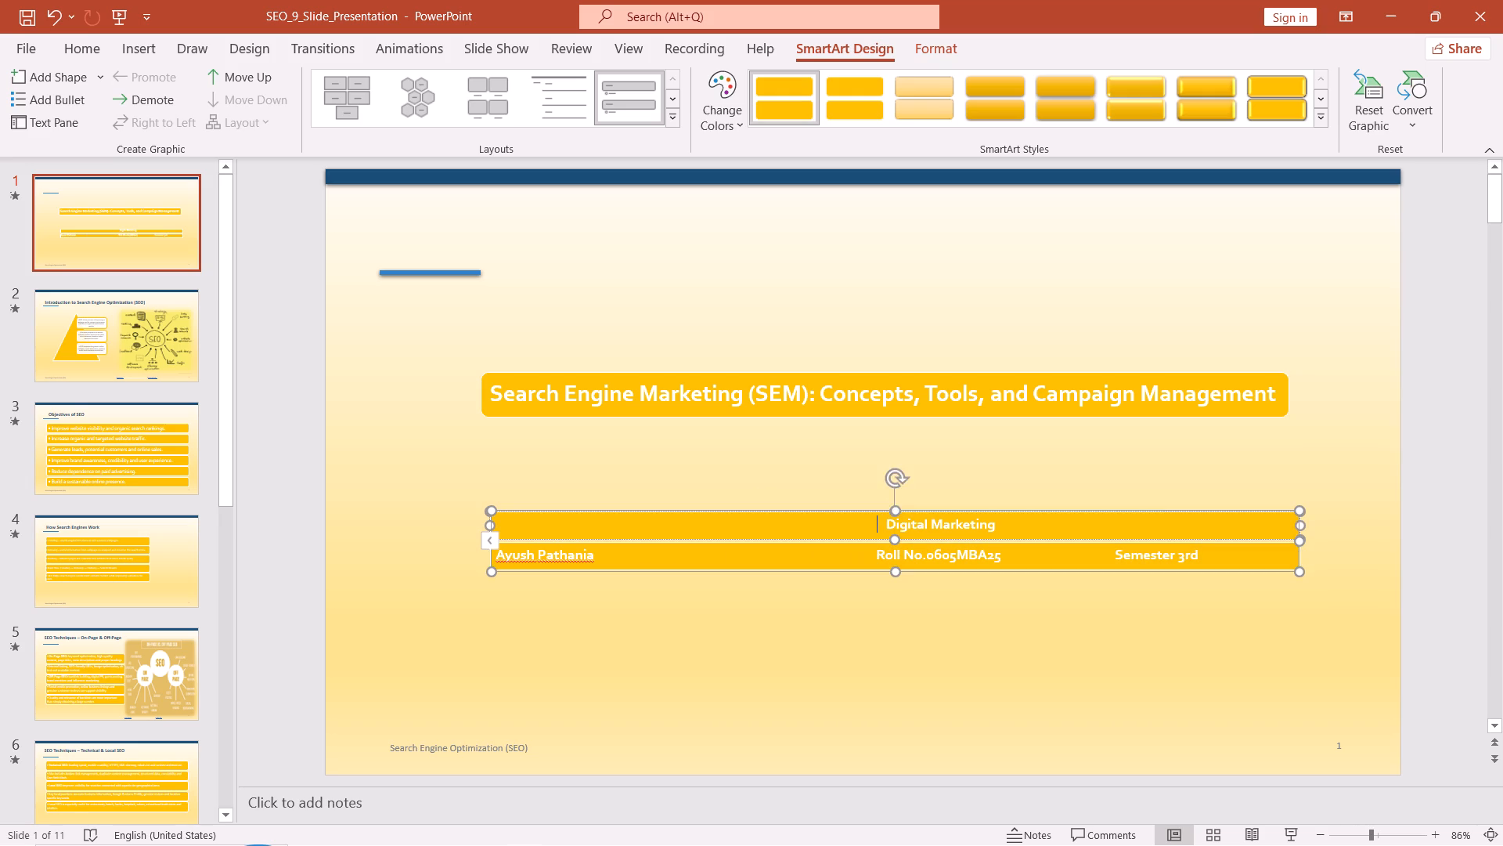
key("BackSpace")
key("BackSpace")
key("BackSpace")
key("BackSpace")
key("BackSpace")
key("BackSpace")
key("BackSpace")
key("BackSpace")
key("BackSpace")
key("BackSpace")
key("BackSpace")
key("BackSpace")
key("BackSpace")
key("BackSpace")
key("BackSpace")
key("BackSpace")
key("BackSpace")
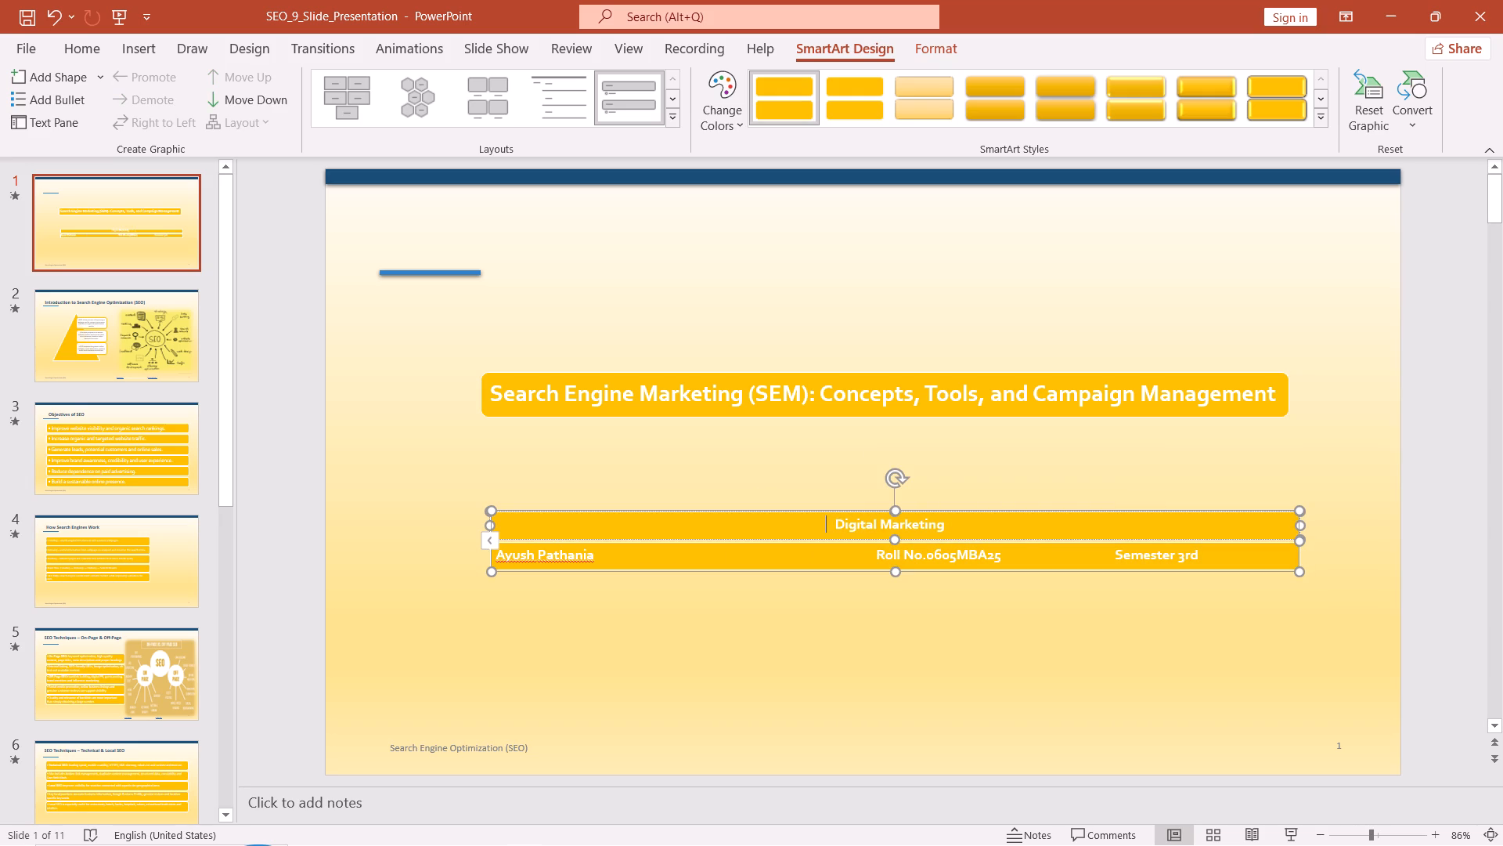
Delete spaces before "Roll No." in the lower SmartArt bar to bring it closer beneath "Digital Marketing".
left_click(874, 555)
key("BackSpace")
key("BackSpace")
key("BackSpace")
key("BackSpace")
key("BackSpace")
key("BackSpace")
key("BackSpace")
key("BackSpace")
key("BackSpace")
key("BackSpace")
key("BackSpace")
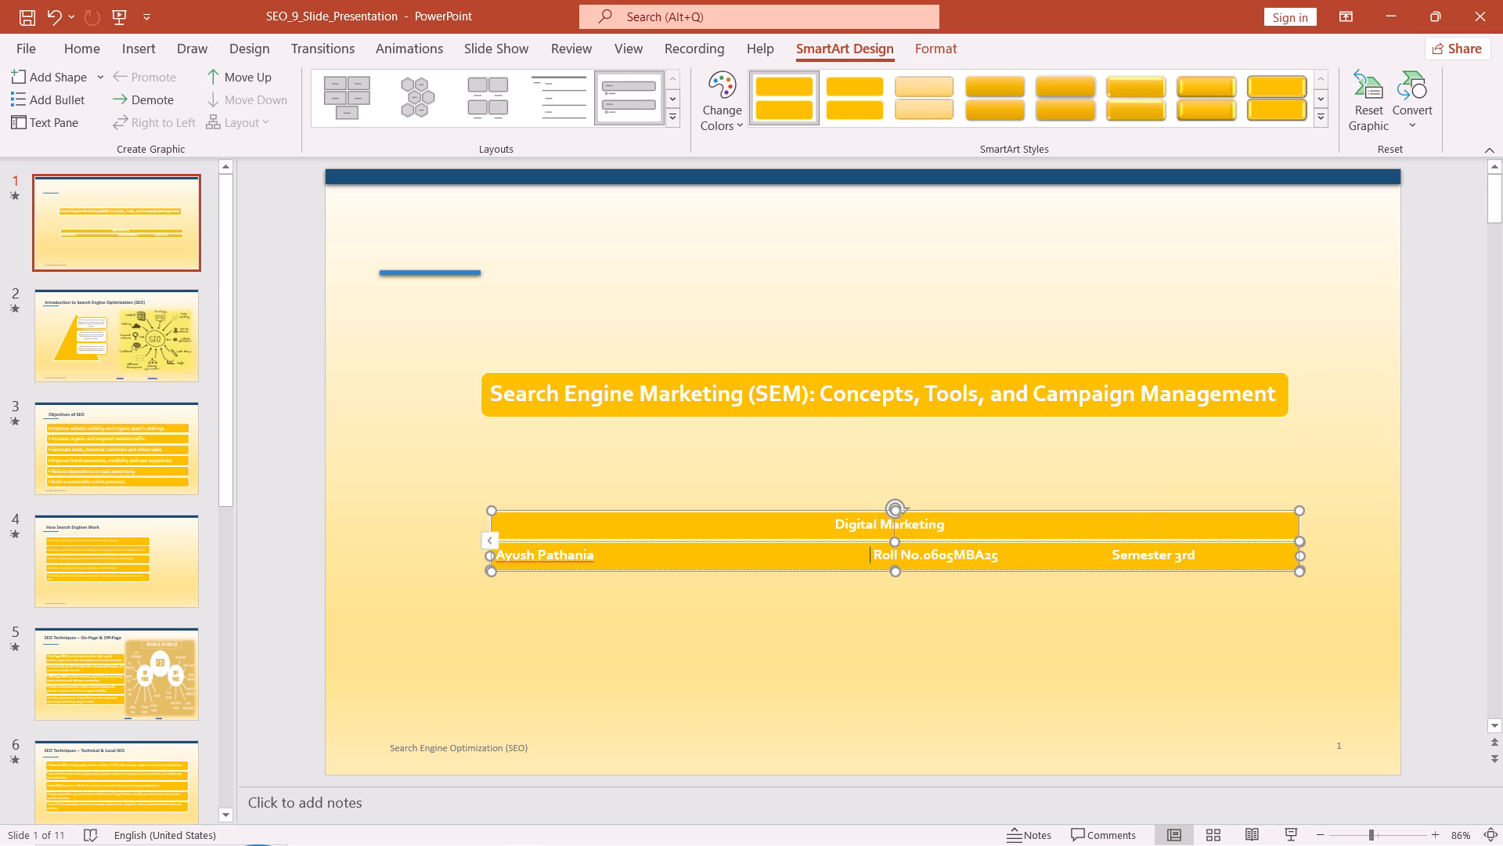
Delete the excess spaces before "Roll No." so it sits centred beneath "Digital Marketing" in the lower SmartArt bar.
key("BackSpace")
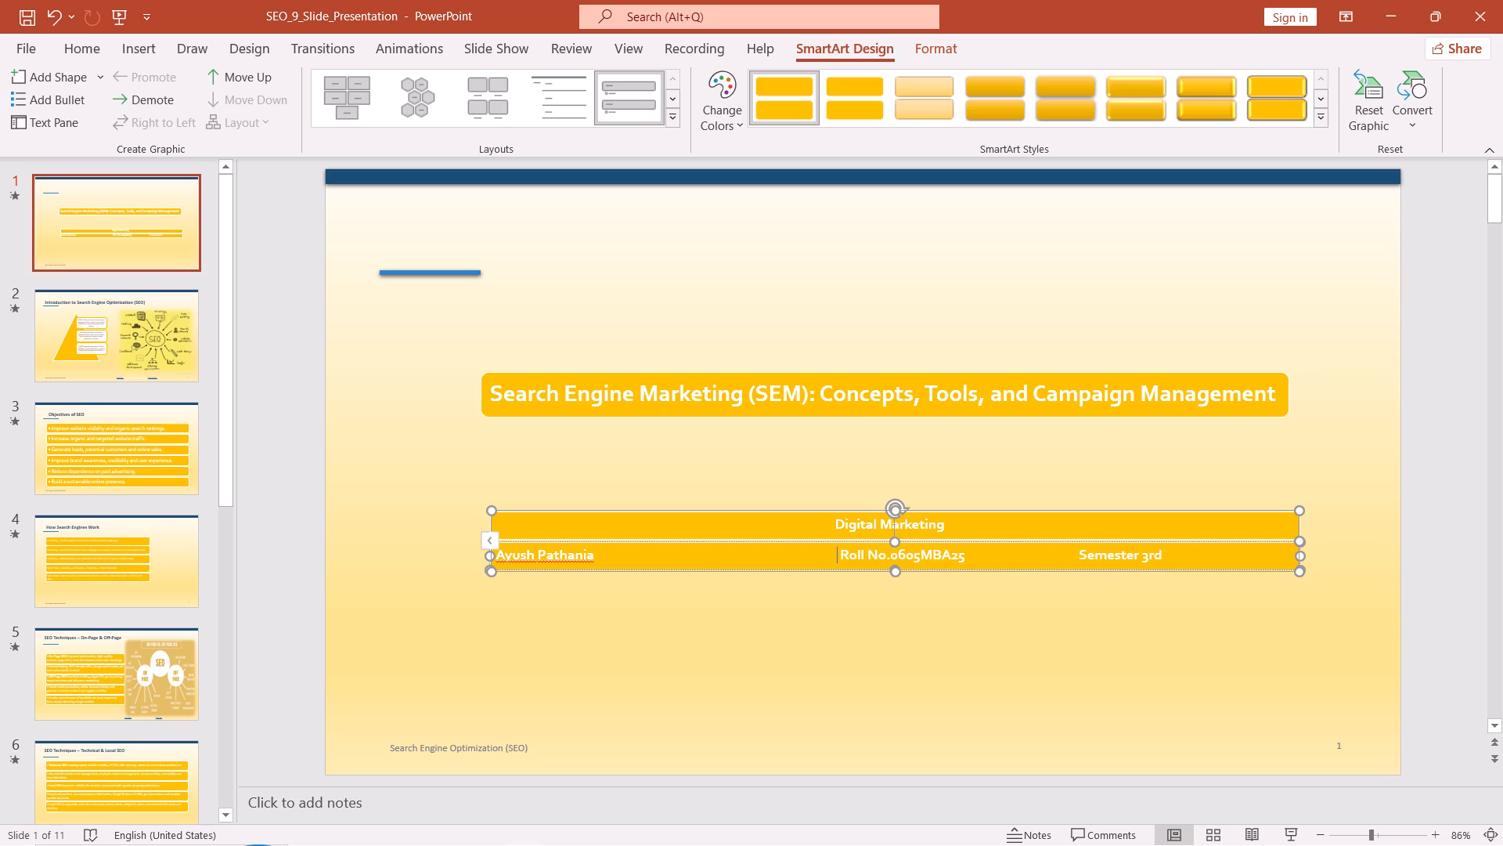
Add spaces before "Semester 3rd" to shift it close to the far end of the lower SmartArt bar.
left_click(1077, 553)
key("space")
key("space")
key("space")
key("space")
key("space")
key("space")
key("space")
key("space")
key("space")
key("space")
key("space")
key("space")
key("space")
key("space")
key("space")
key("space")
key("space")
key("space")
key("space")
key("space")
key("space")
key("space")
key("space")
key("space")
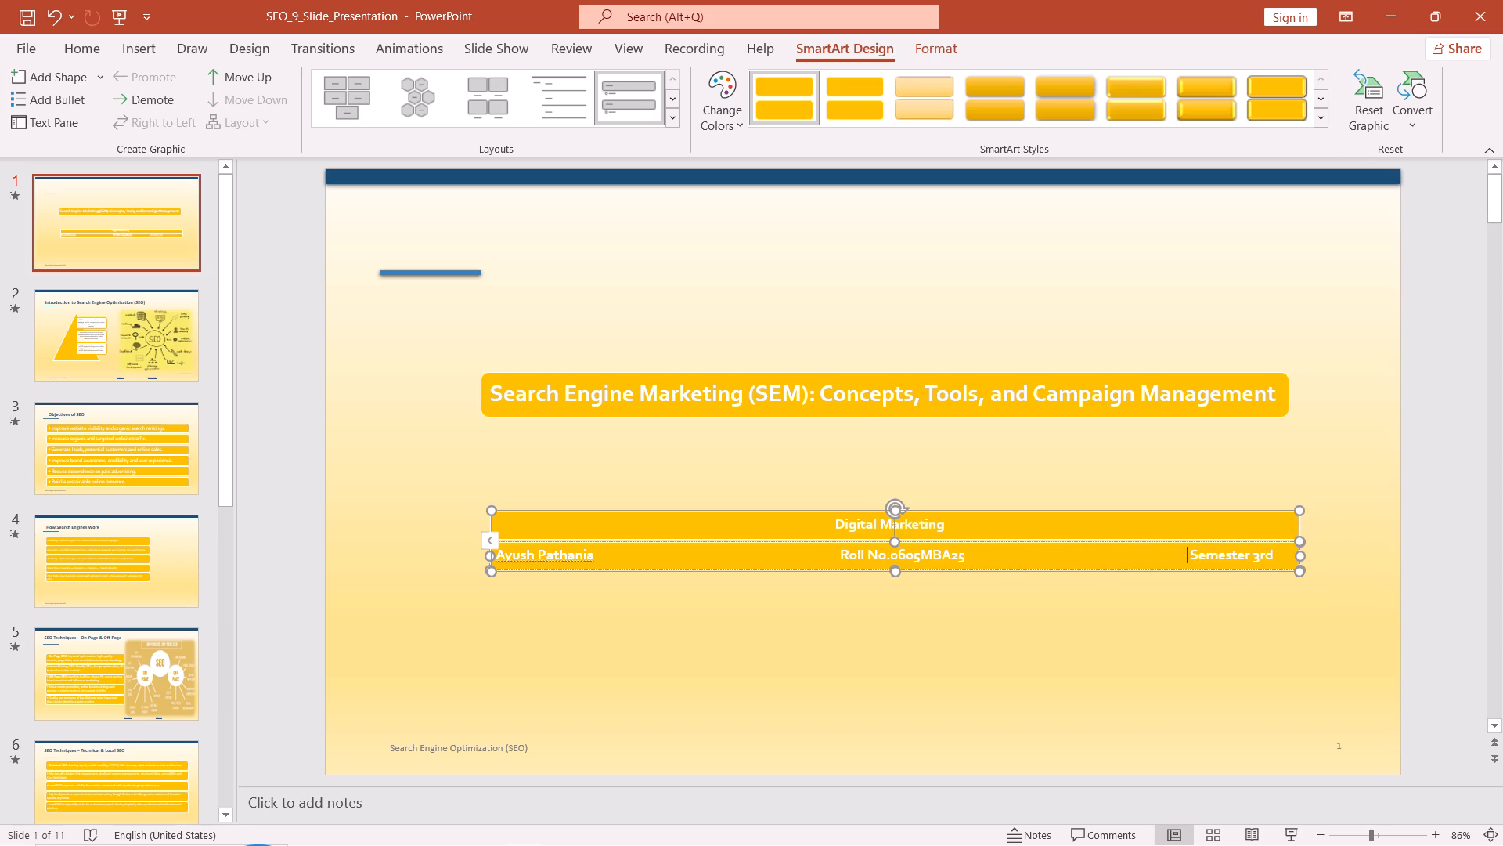
left_click(995, 591)
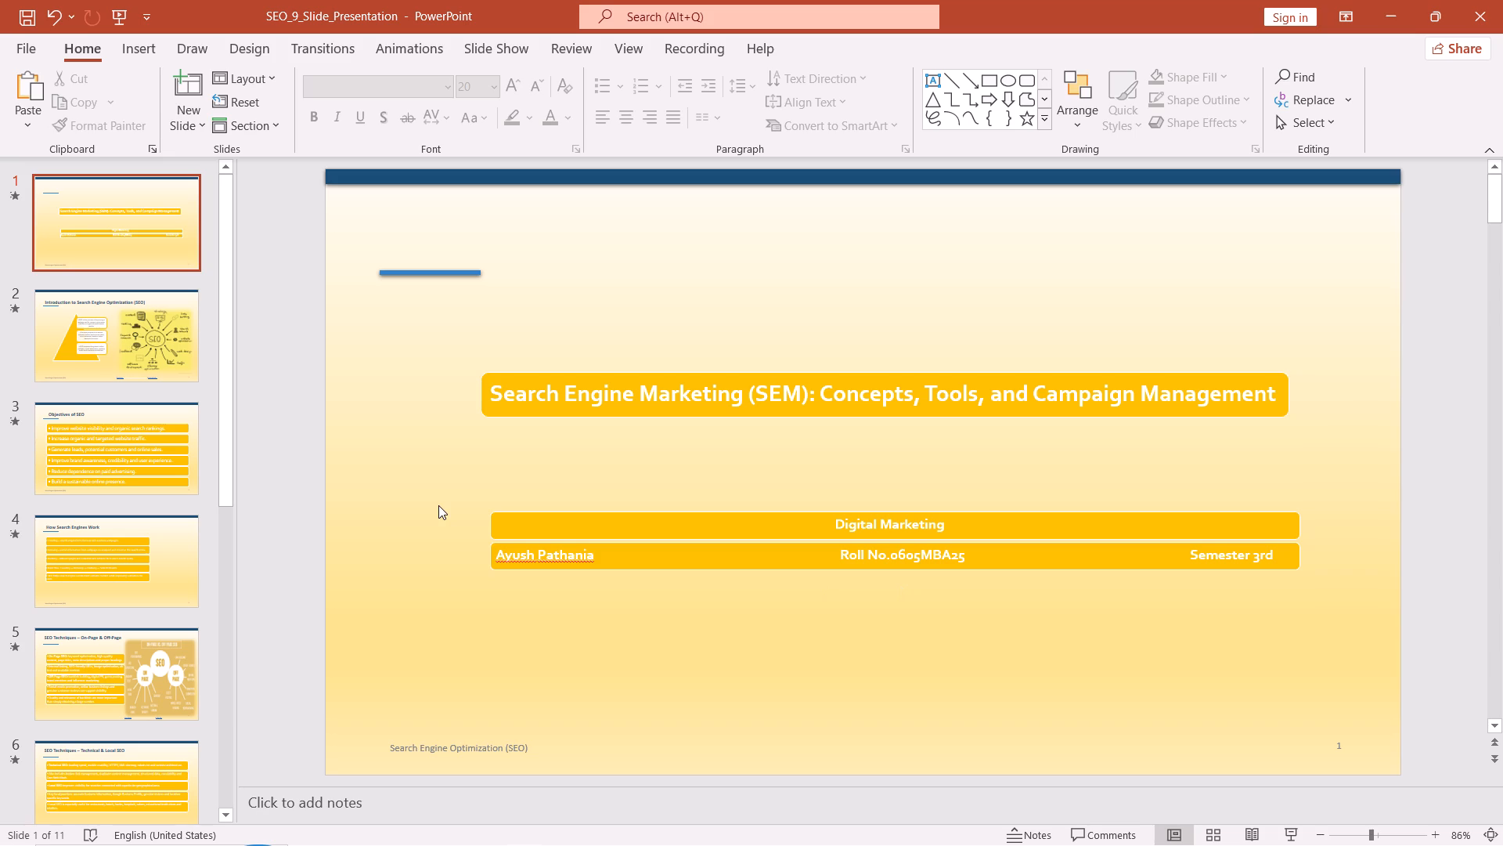
Save the SEO_9_Slide_Presentation file and close it.
left_click(23, 7)
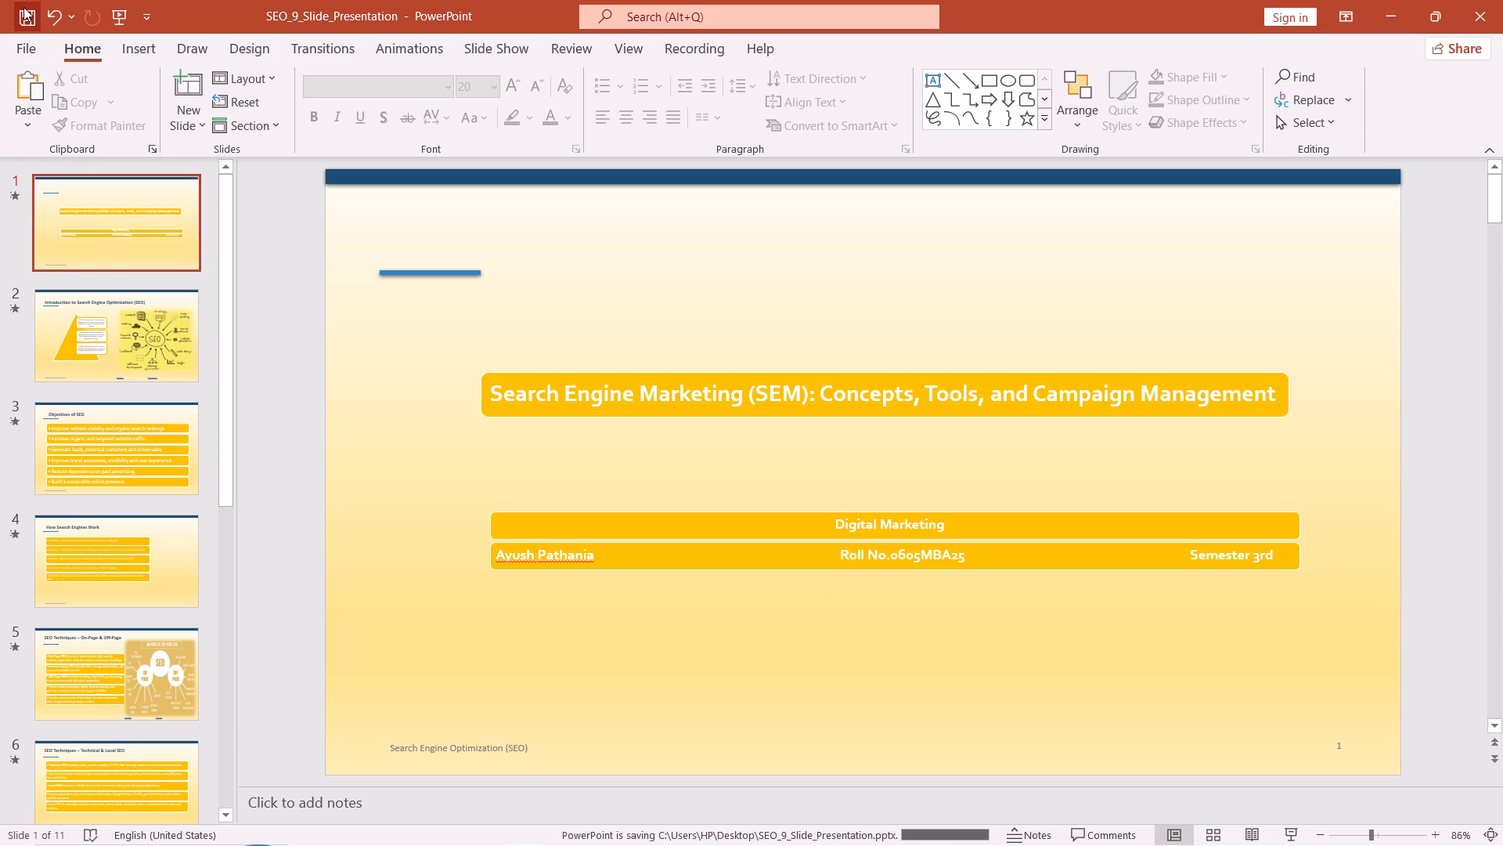
key("ctrl+s")
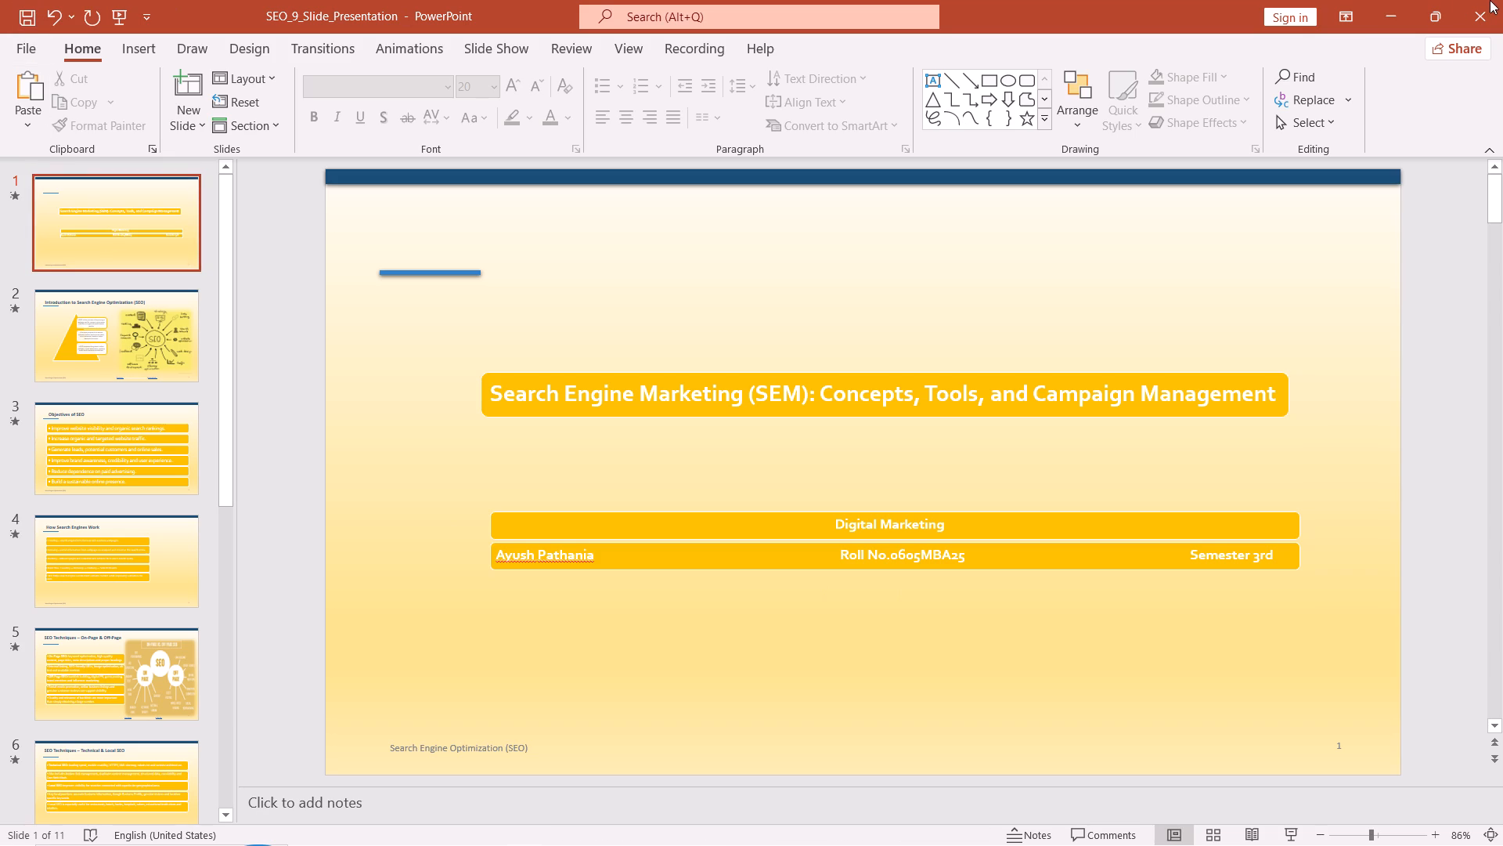
left_click(1490, 0)
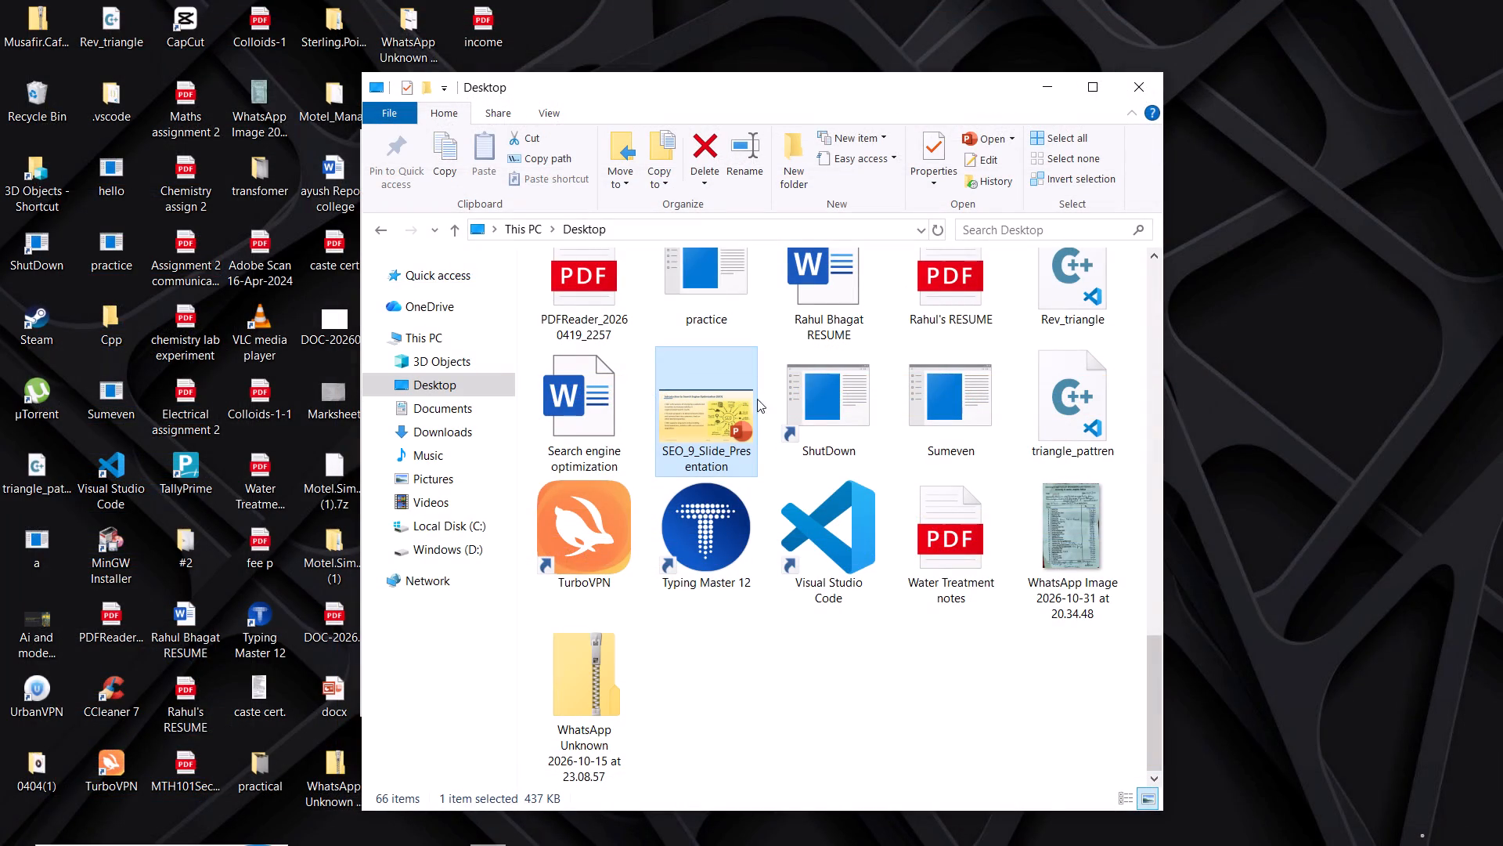
Reopen SEO_9_Slide_Presentation from the Desktop folder to check the saved opening slide, and close it again.
double_click(747, 402)
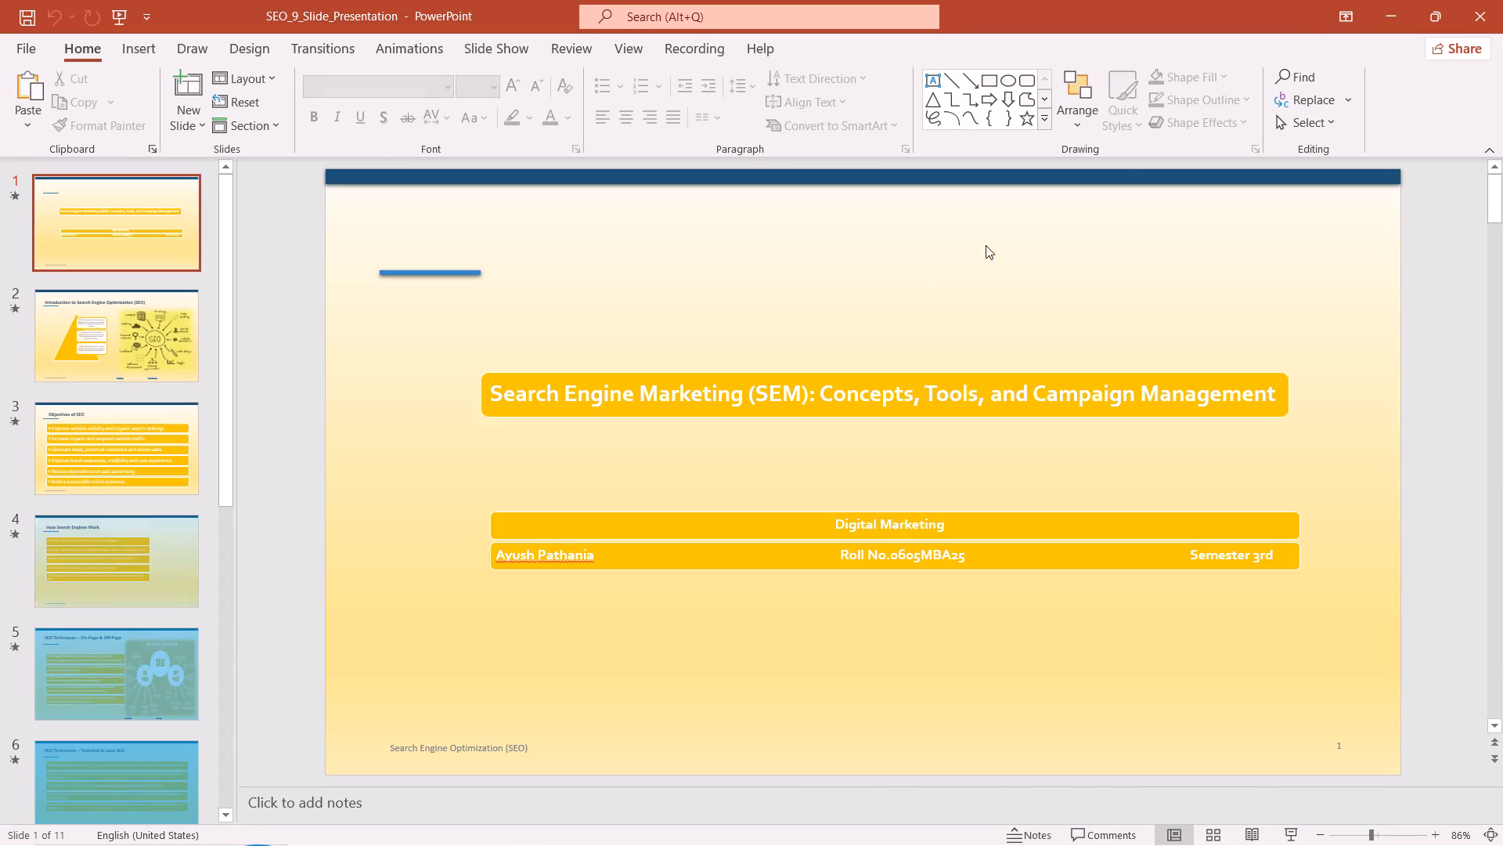
left_click(1486, 1)
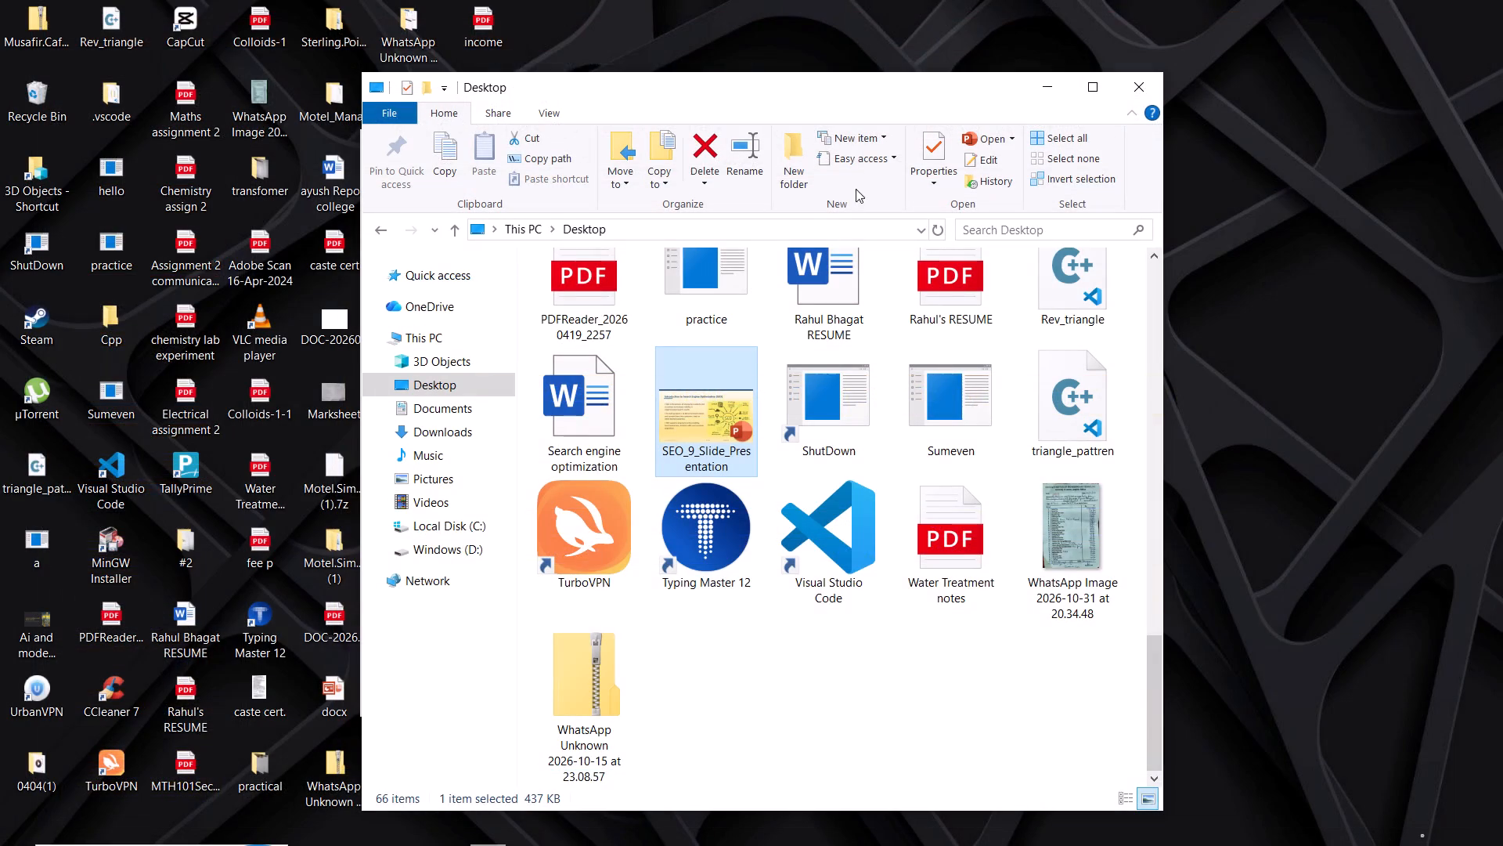
Open the Windows sharing options for the SEO_9_Slide_Presentation file in the Desktop folder.
right_click(694, 386)
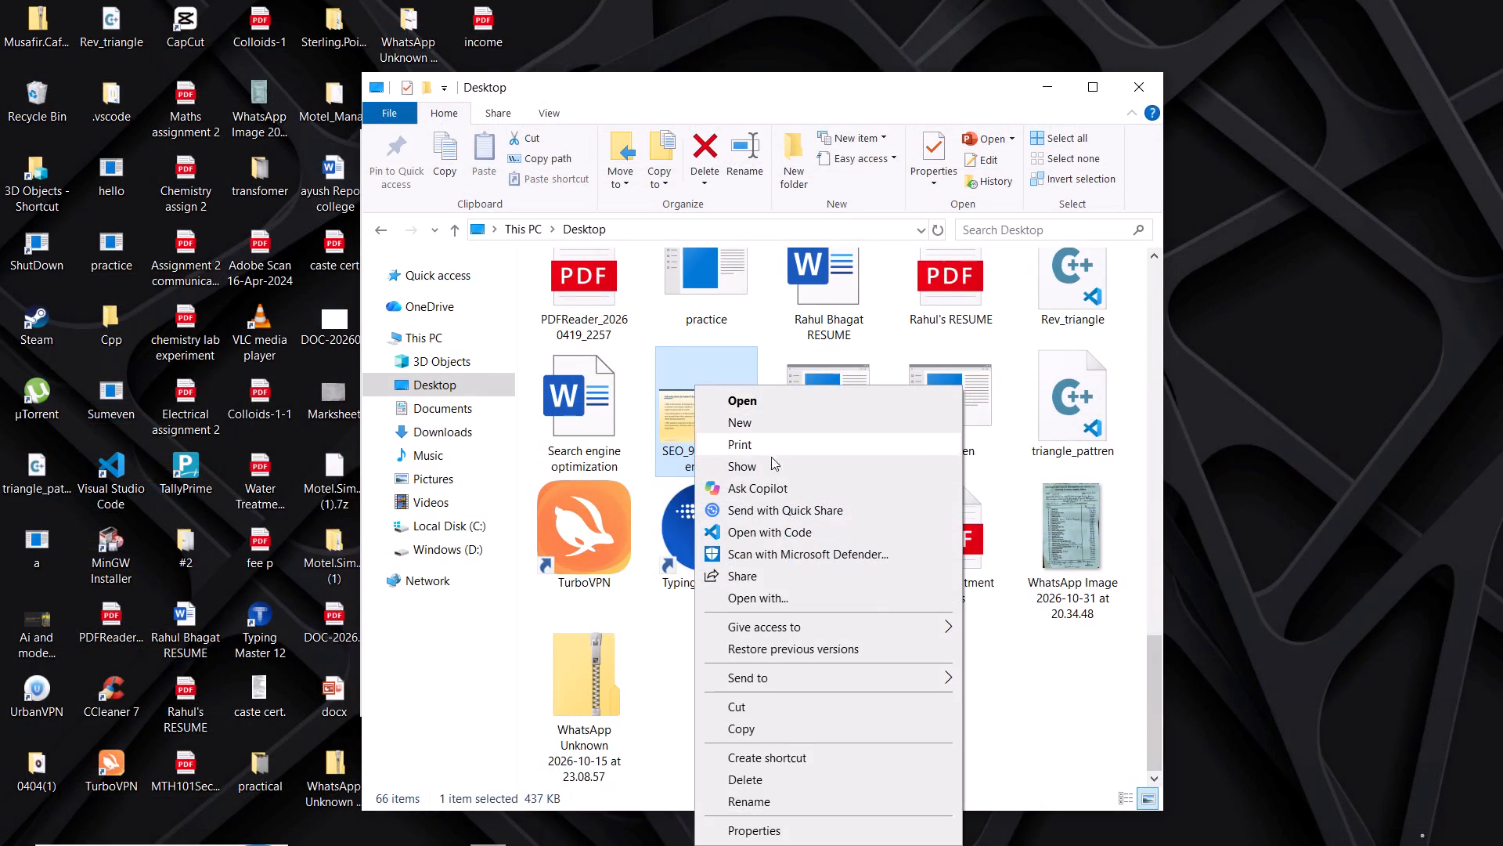
left_click(780, 577)
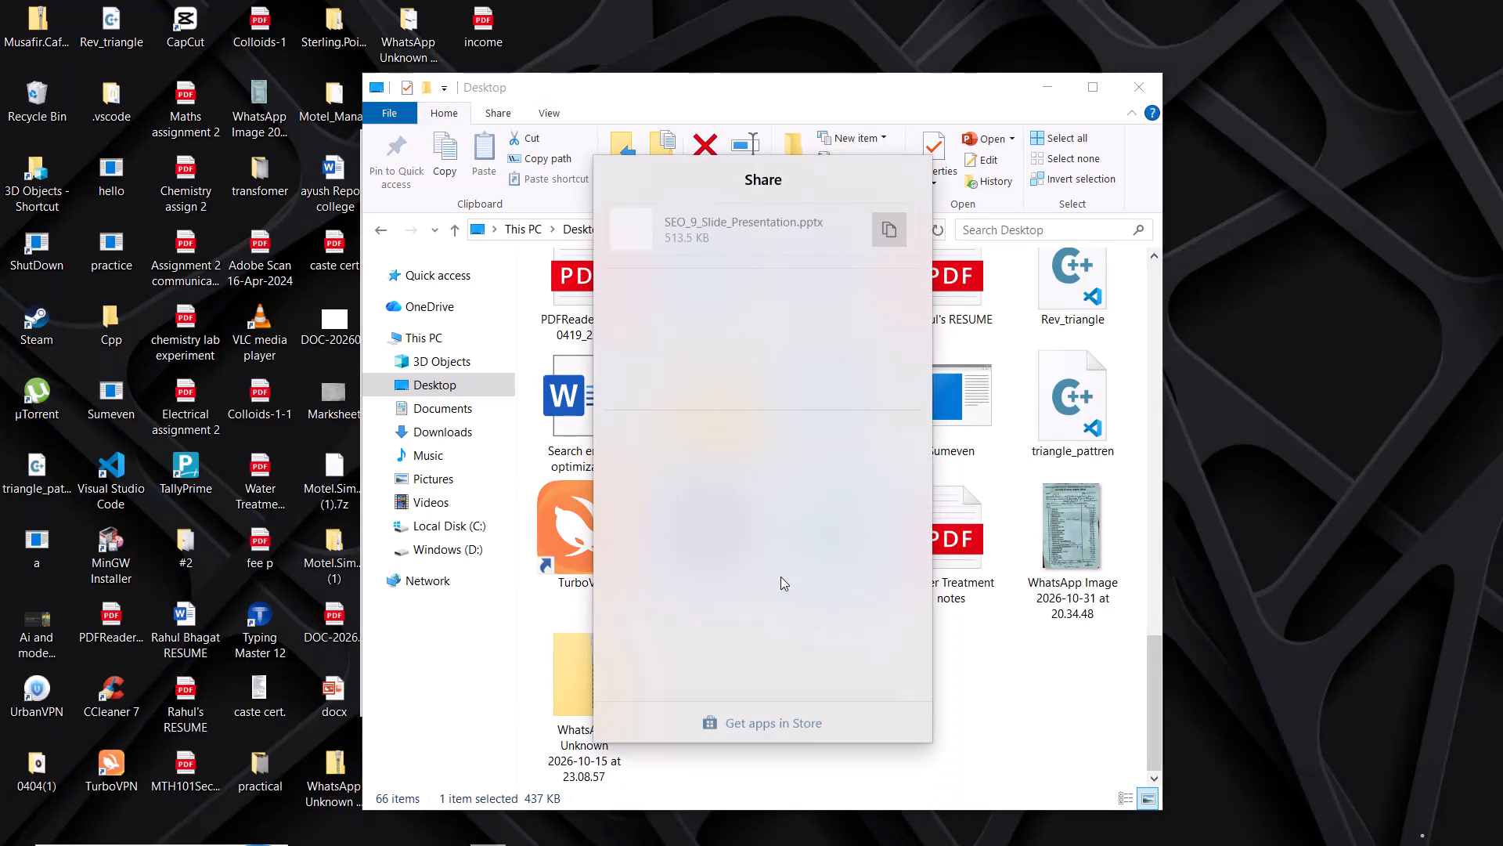